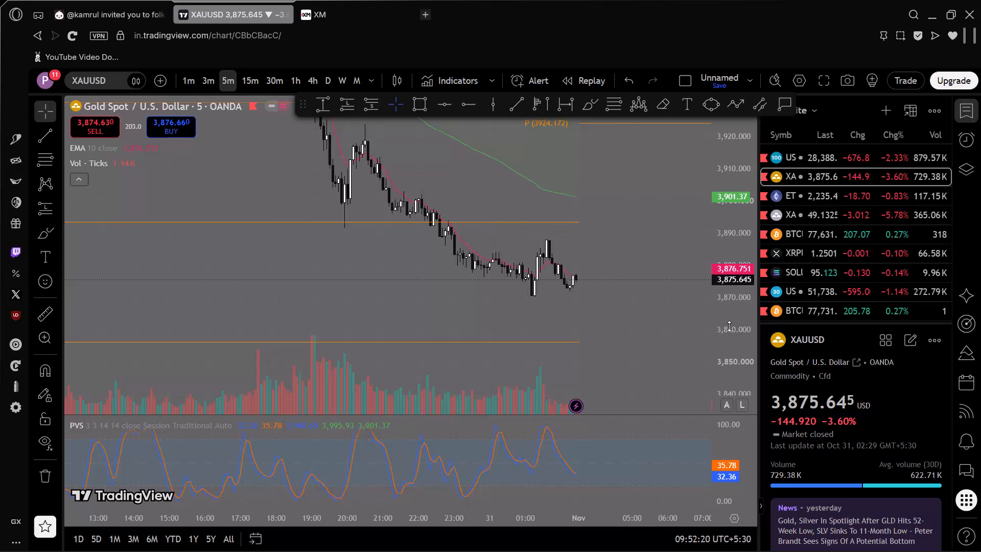
# Hide the watchlist and symbol details to widen the XAUUSD chart.
pyautogui.scroll(-3, 576, 339)
pyautogui.scroll(8, 572, 339)
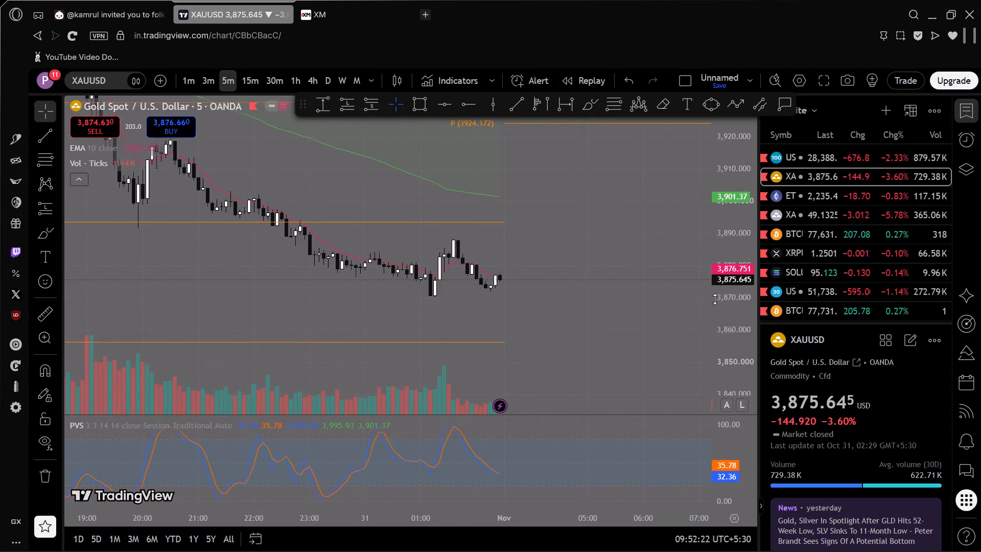
pyautogui.scroll(5, 731, 307)
pyautogui.moveTo(590, 306); pyautogui.dragTo(650, 264)
pyautogui.scroll(4, 567, 301)
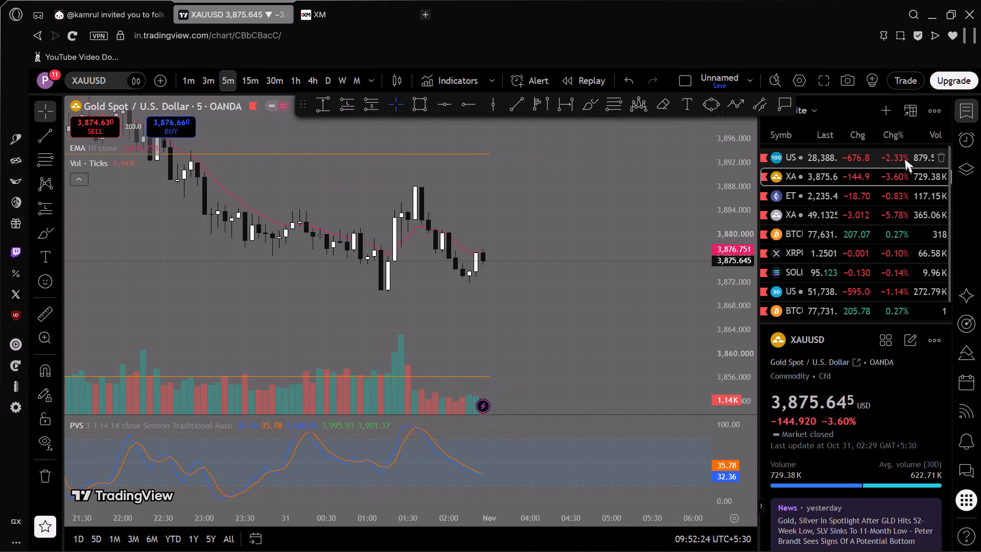
pyautogui.click(963, 121)
# Examine the recent price action on the 5-minute XAUUSD chart.
pyautogui.scroll(-4, 767, 251)
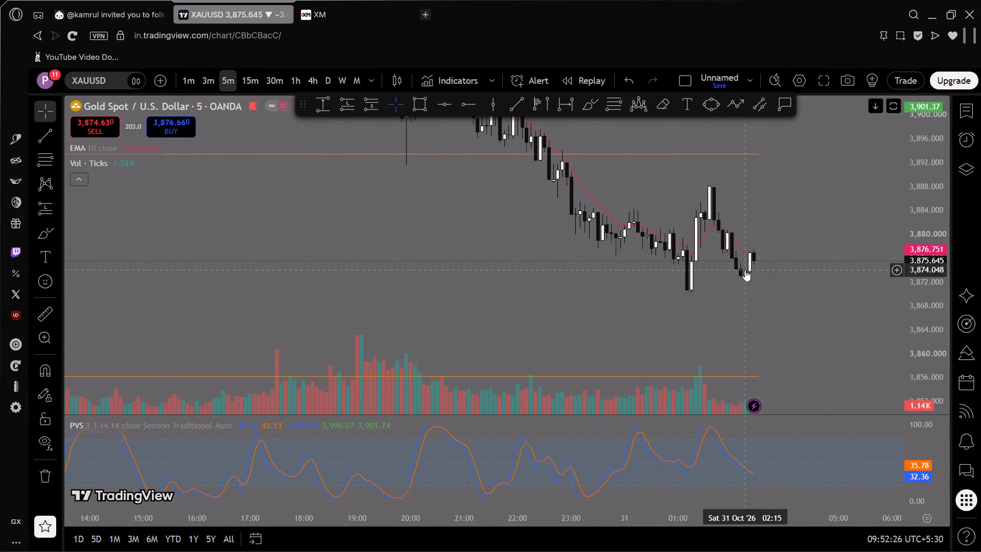
pyautogui.moveTo(648, 232); pyautogui.dragTo(652, 288)
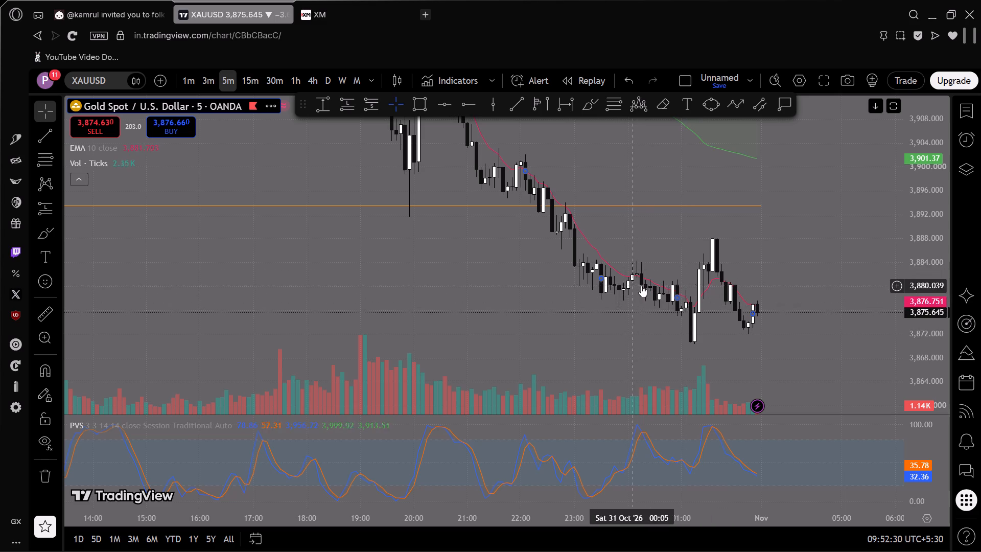
pyautogui.moveTo(590, 234); pyautogui.dragTo(693, 235)
pyautogui.scroll(9, 919, 267)
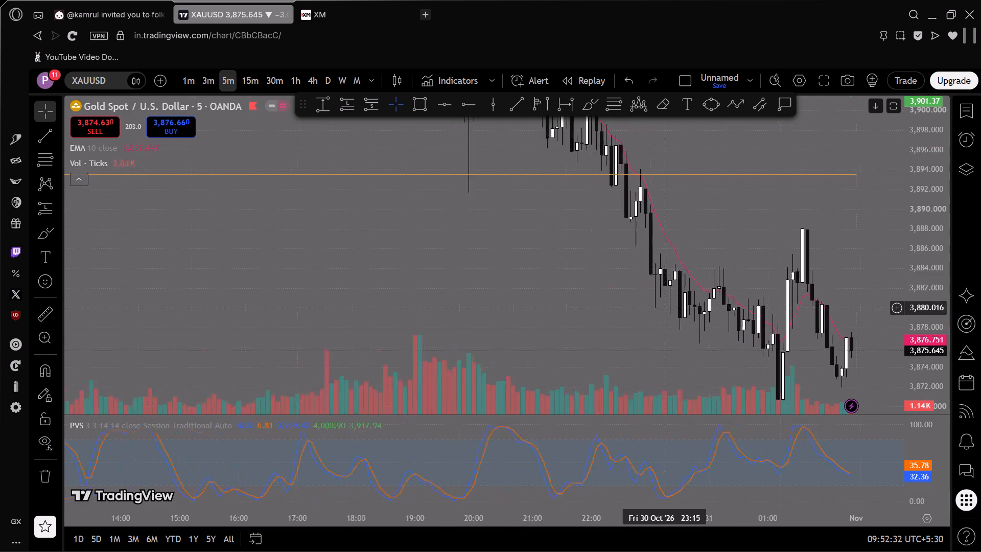
pyautogui.moveTo(622, 254); pyautogui.dragTo(566, 275)
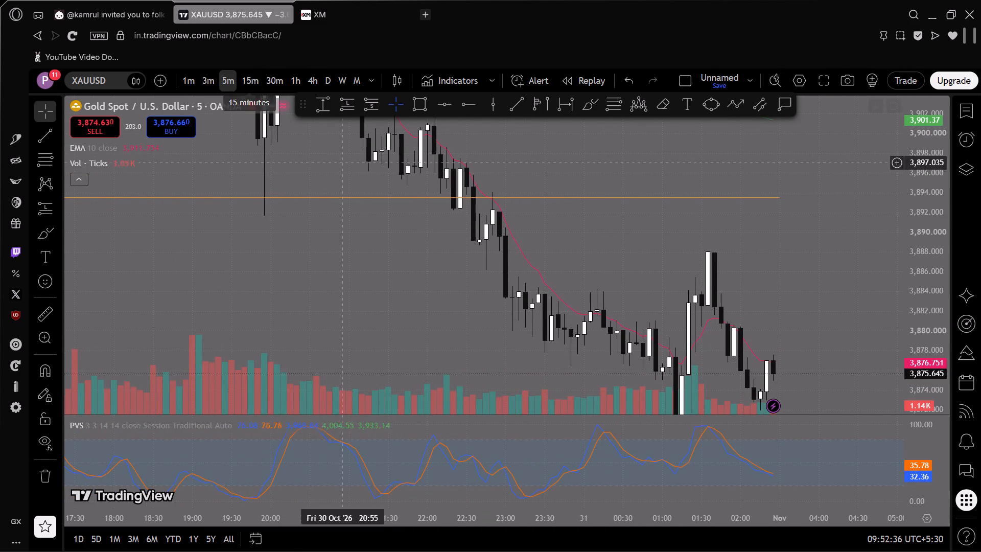
pyautogui.moveTo(598, 284); pyautogui.dragTo(578, 263)
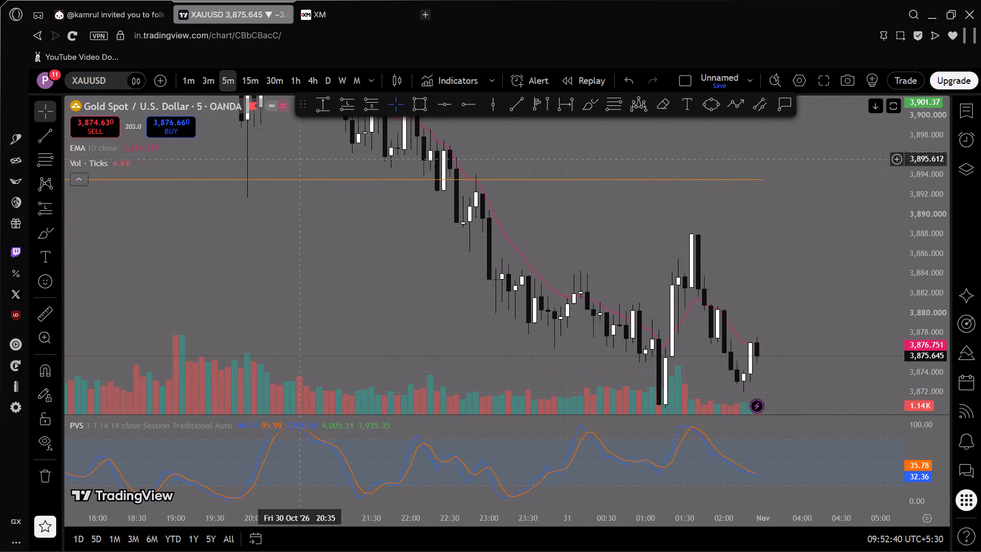
# Switch the chart to the 15-minute timeframe and examine the decline and the latest candles.
pyautogui.click(243, 83)
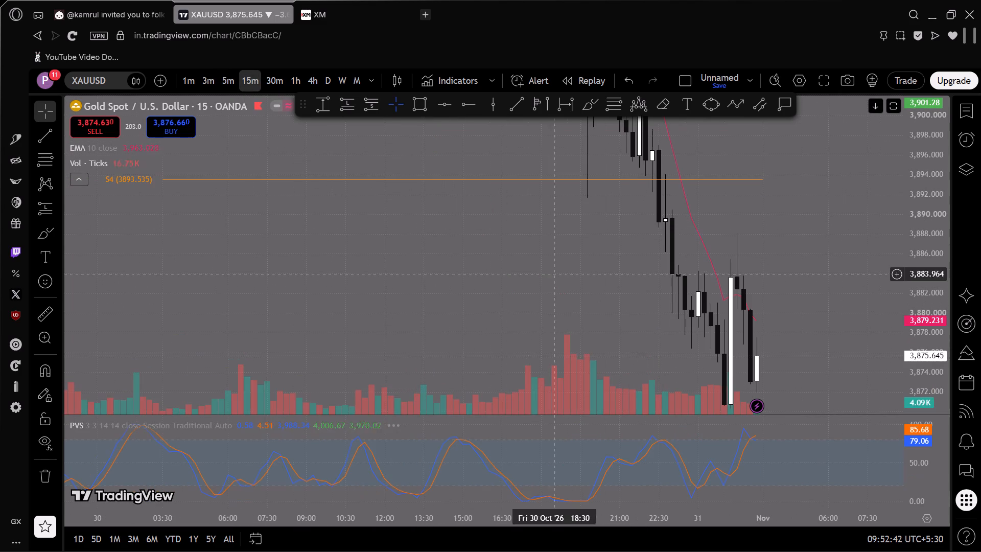
pyautogui.scroll(5, 560, 278)
pyautogui.moveTo(562, 233); pyautogui.dragTo(511, 261)
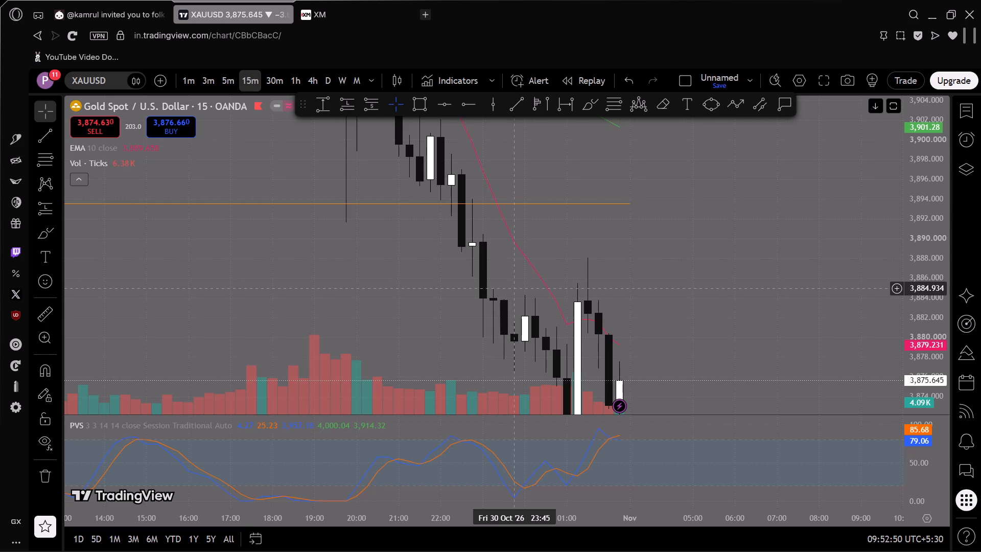
pyautogui.moveTo(716, 269); pyautogui.dragTo(686, 199)
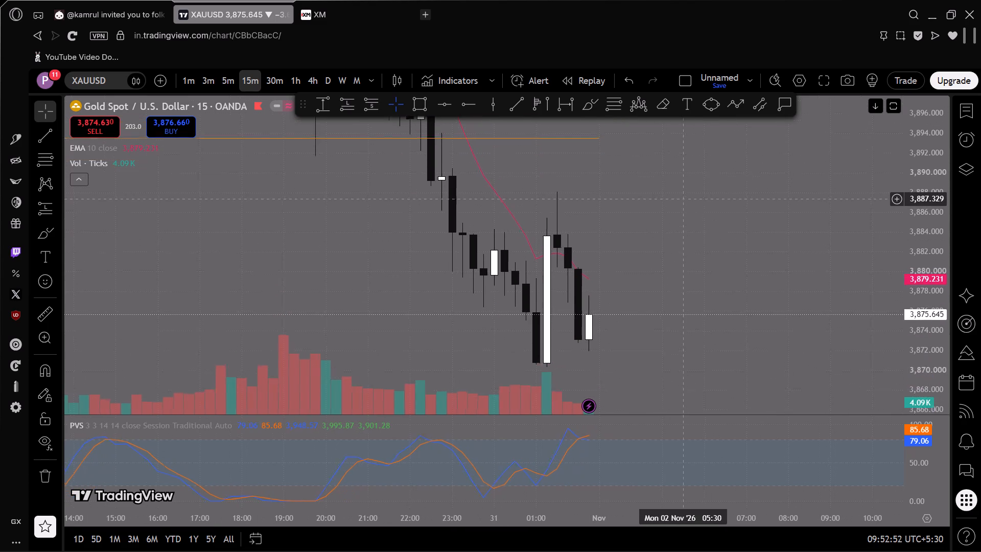
pyautogui.moveTo(686, 199); pyautogui.dragTo(743, 262)
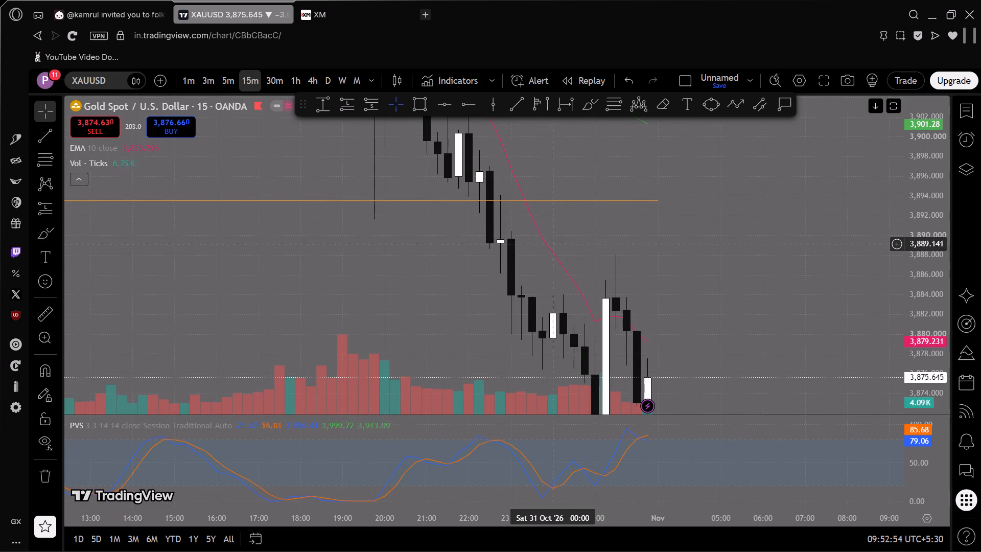
pyautogui.moveTo(539, 223); pyautogui.dragTo(544, 235)
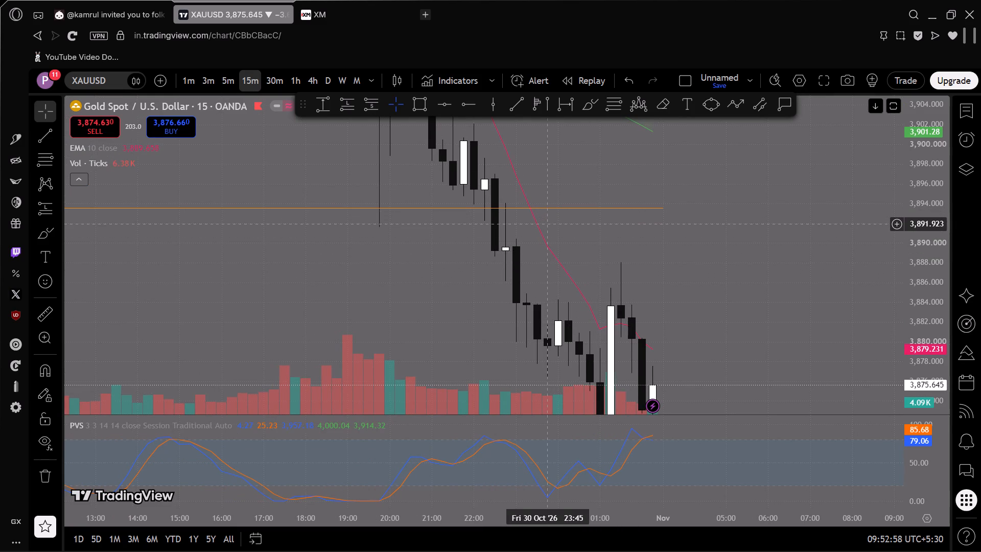
pyautogui.moveTo(553, 224); pyautogui.dragTo(606, 289)
pyautogui.scroll(-4, 913, 254)
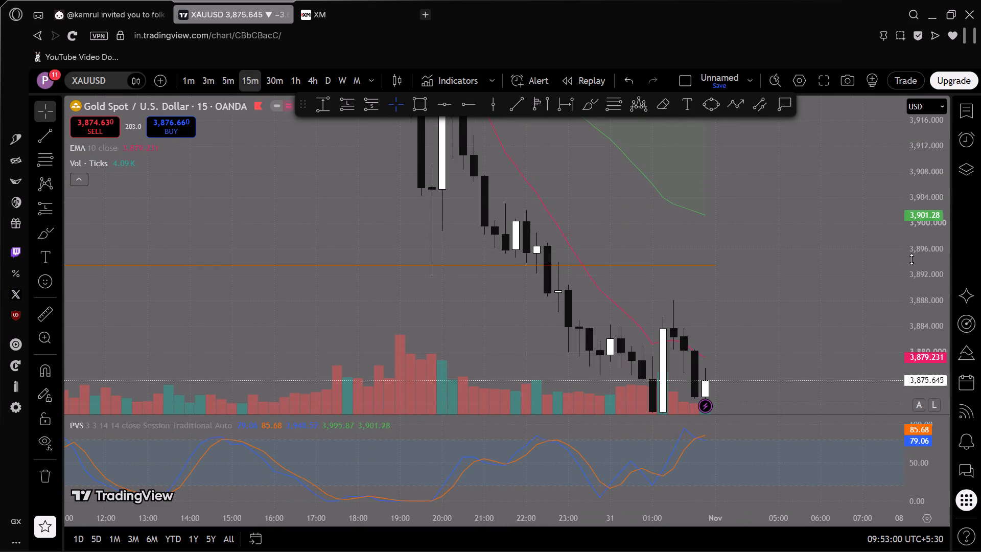
pyautogui.scroll(-2, 912, 259)
pyautogui.scroll(-3, 825, 294)
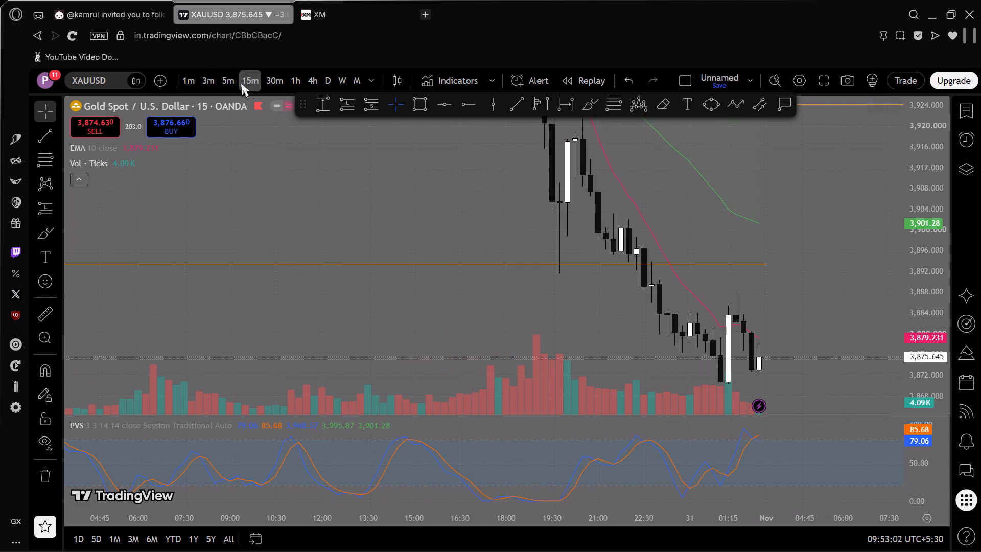
# Switch the chart to the 3-minute timeframe and examine the recent downtrend.
pyautogui.click(201, 85)
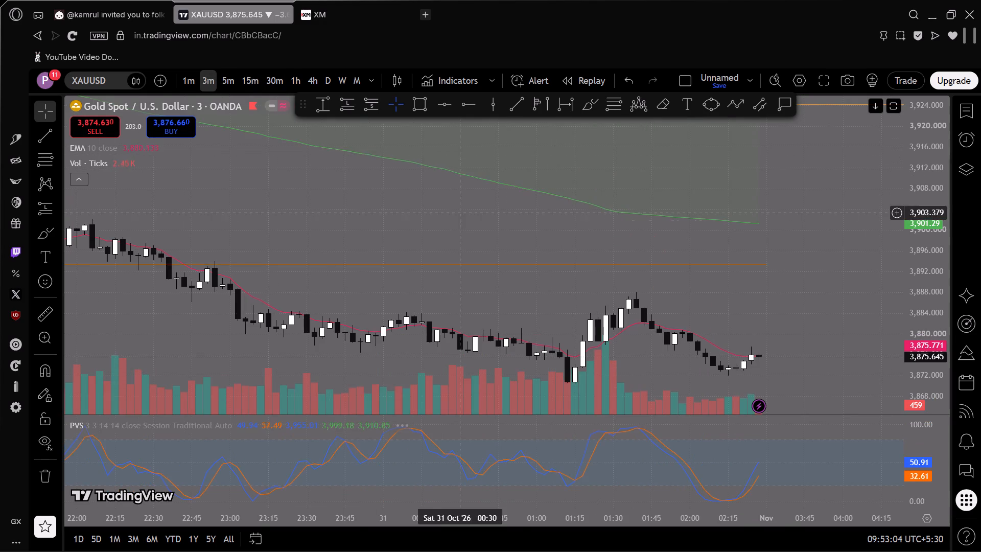
pyautogui.scroll(-8, 494, 228)
pyautogui.scroll(2, 667, 311)
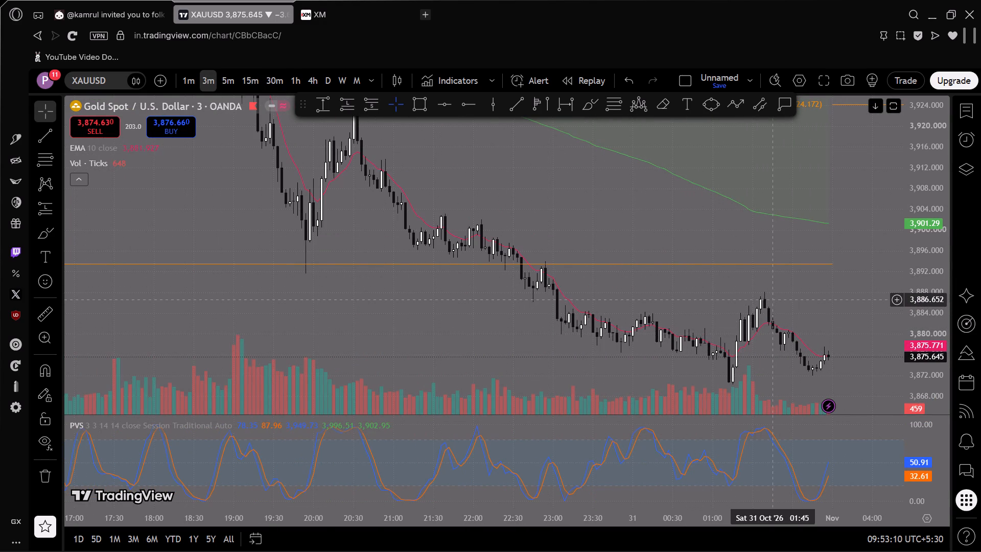
# Set the chart to the 5-minute timeframe.
pyautogui.click(217, 80)
pyautogui.click(228, 87)
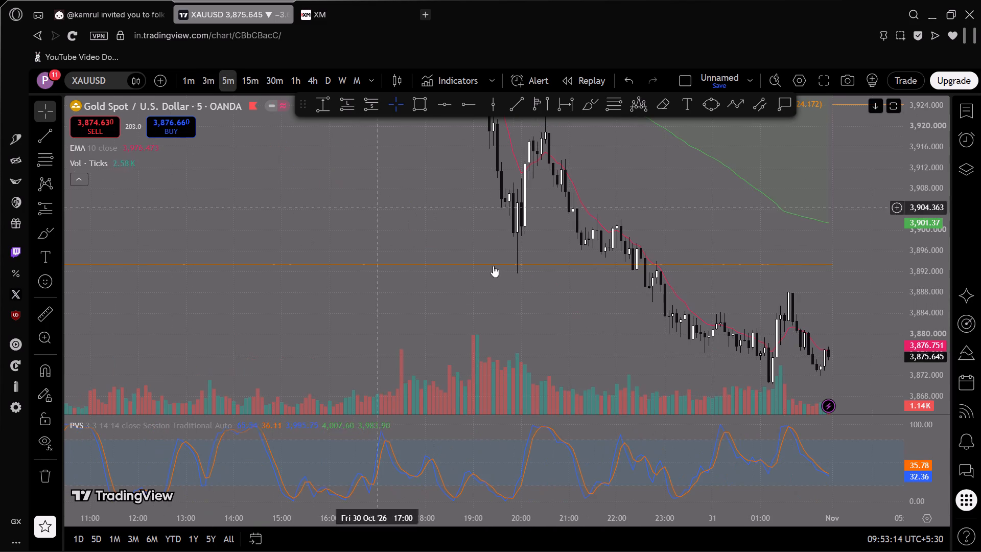
# Draw a rectangle zone from 22:45 on 30 Oct past the last candle, between about 3,888.2 and 3,884.6.
pyautogui.scroll(3, 665, 332)
pyautogui.scroll(8, 933, 316)
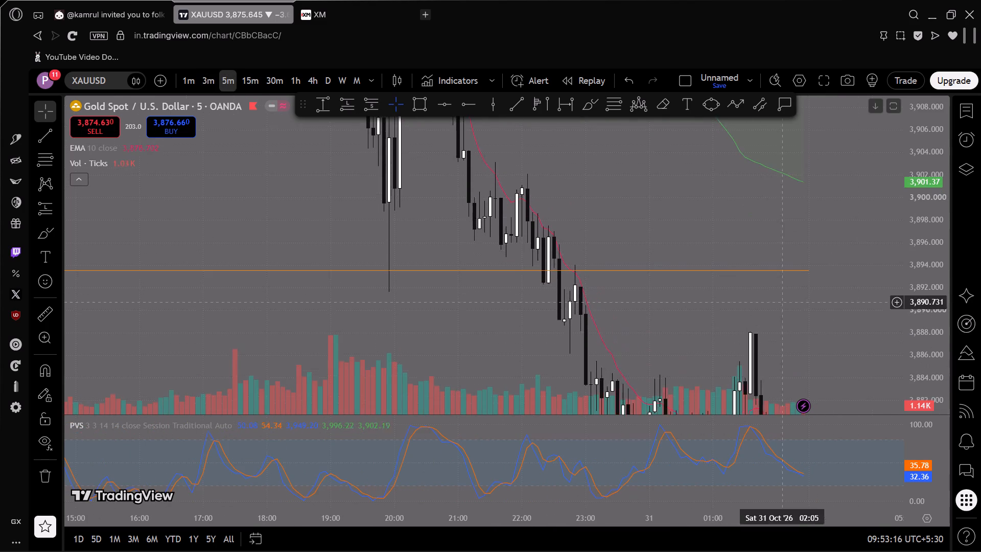
pyautogui.scroll(2, 764, 302)
pyautogui.moveTo(585, 289); pyautogui.dragTo(646, 175)
pyautogui.scroll(2, 563, 232)
pyautogui.moveTo(472, 220); pyautogui.dragTo(483, 222)
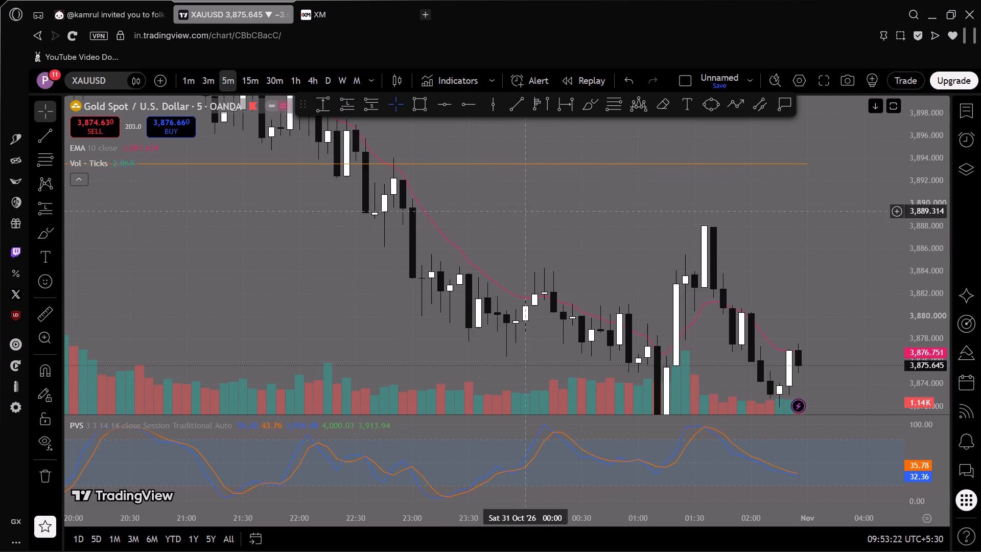
pyautogui.click(423, 108)
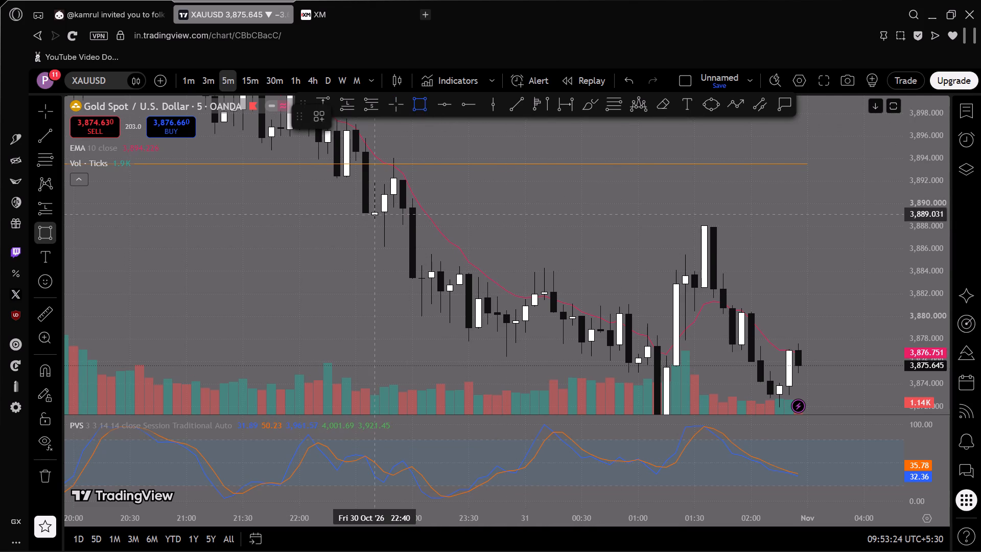
pyautogui.moveTo(381, 223); pyautogui.dragTo(384, 225)
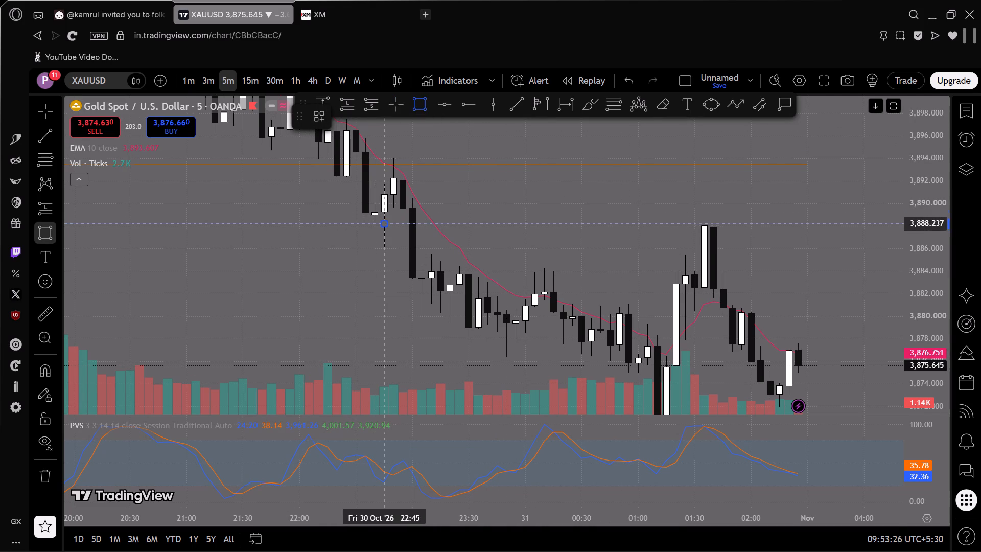
pyautogui.moveTo(384, 225); pyautogui.dragTo(804, 252)
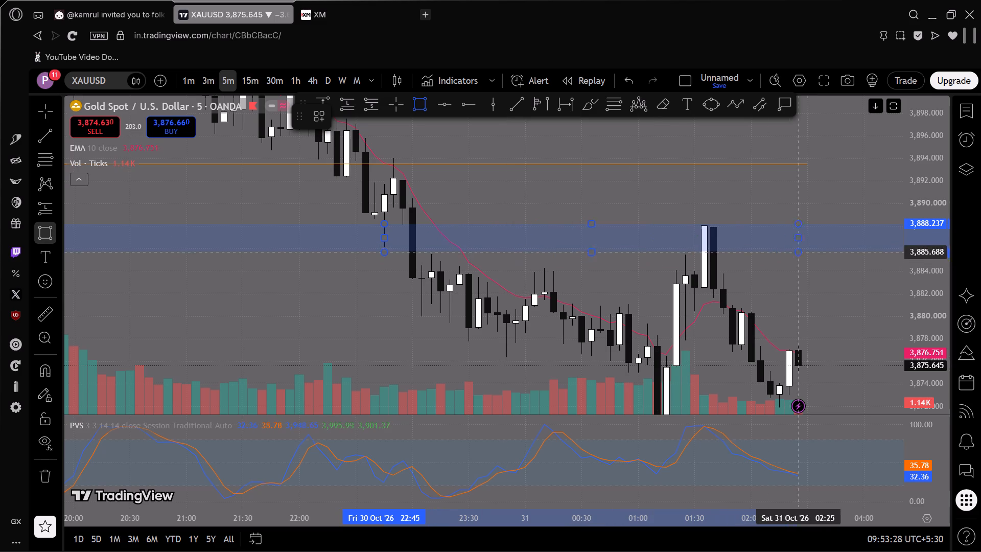
pyautogui.moveTo(804, 252); pyautogui.dragTo(823, 266)
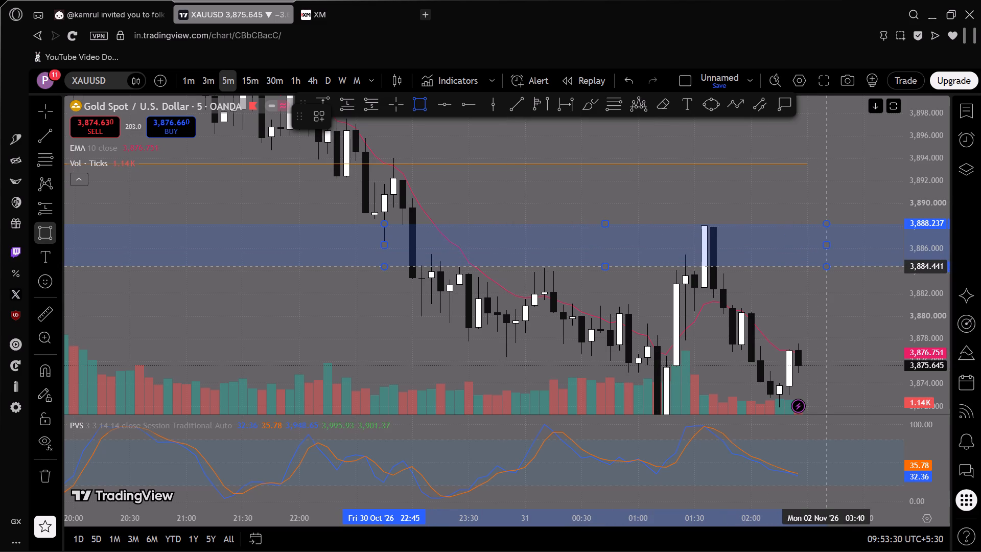
pyautogui.moveTo(823, 266); pyautogui.dragTo(812, 265)
pyautogui.click(812, 265)
pyautogui.click(675, 209)
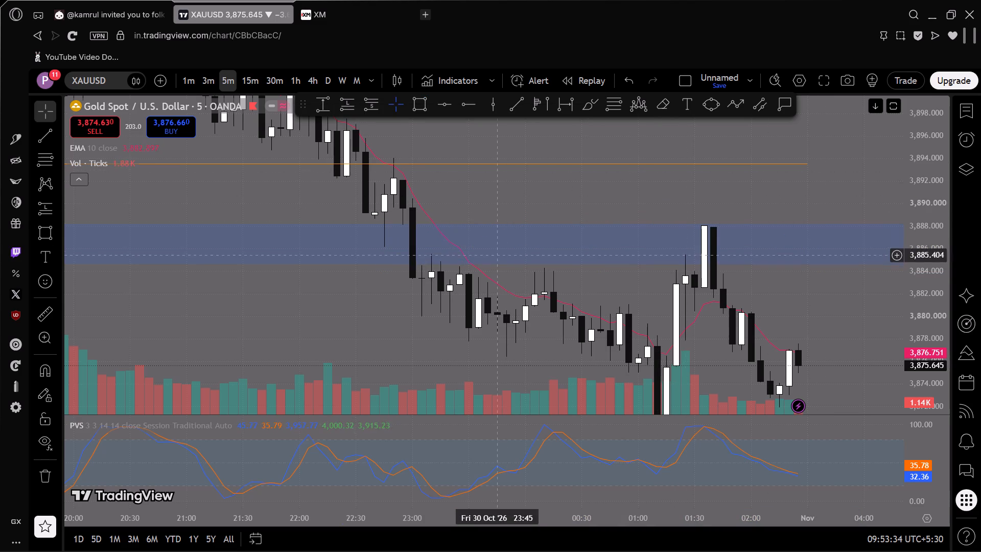
# Try the 1-minute timeframe, settle on 3 minutes, and examine the price reaction at the rectangle zone.
pyautogui.click(197, 85)
pyautogui.moveTo(197, 85); pyautogui.dragTo(202, 85)
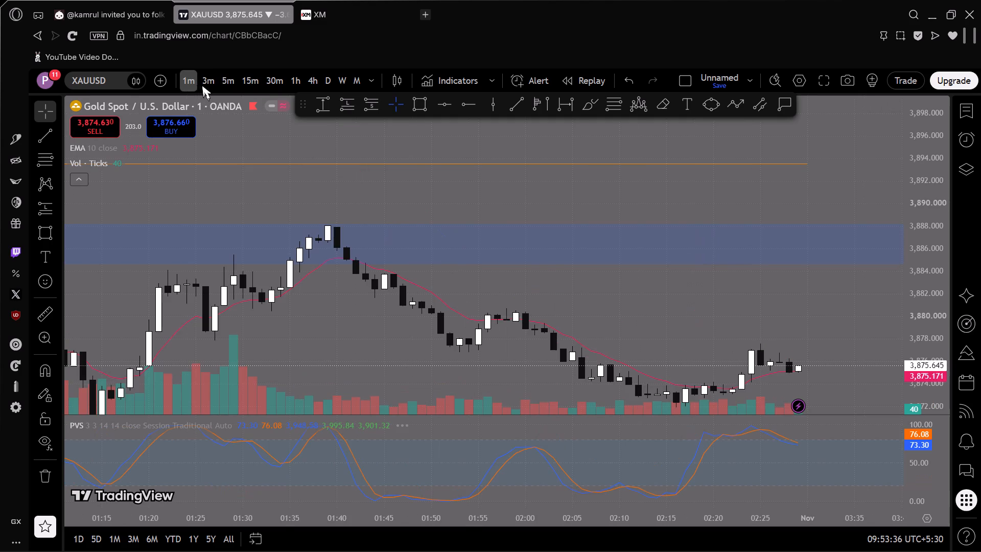
pyautogui.moveTo(202, 85); pyautogui.dragTo(202, 85)
pyautogui.click(211, 85)
pyautogui.scroll(-5, 489, 237)
pyautogui.scroll(-1, 572, 297)
pyautogui.moveTo(698, 319); pyautogui.dragTo(692, 319)
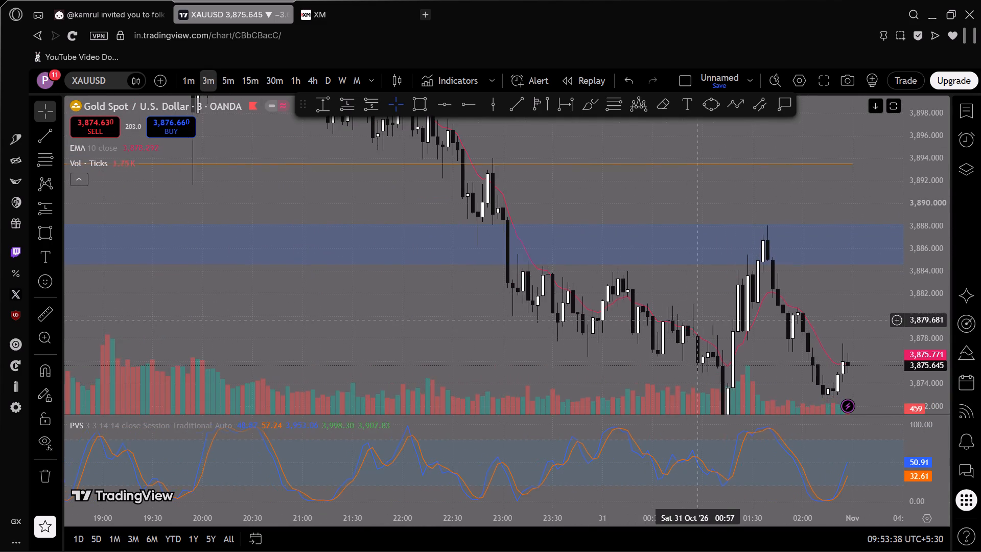
pyautogui.moveTo(692, 319); pyautogui.dragTo(568, 284)
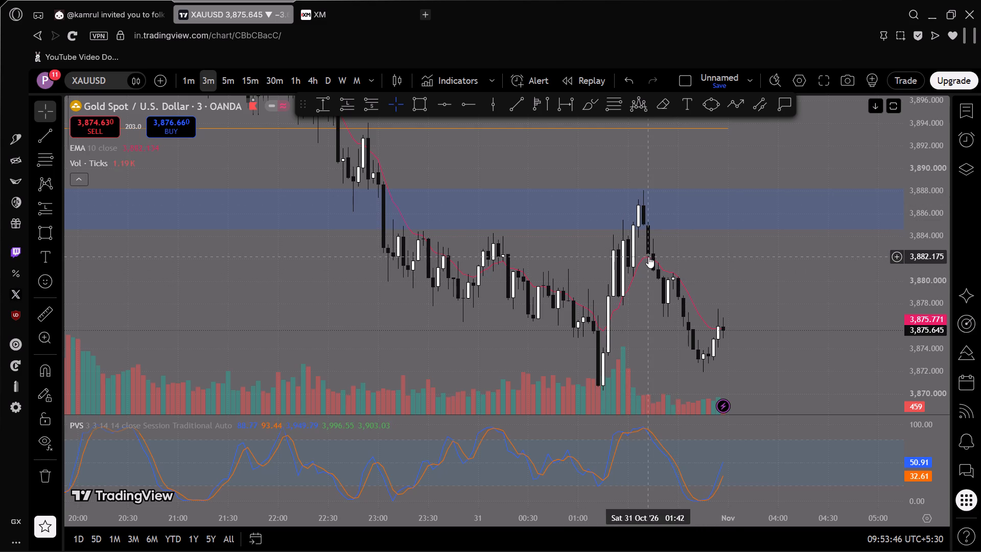
pyautogui.moveTo(694, 266); pyautogui.dragTo(624, 238)
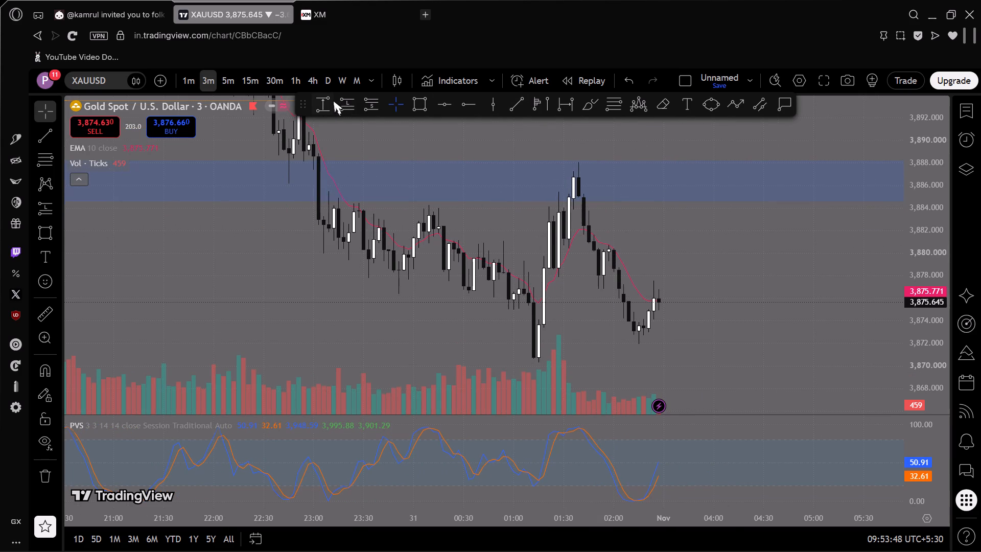
# Measure the last drop with the Price Range tool from about 3,882.5 to 3,871.8, and delete the measurement.
pyautogui.click(326, 101)
pyautogui.click(319, 111)
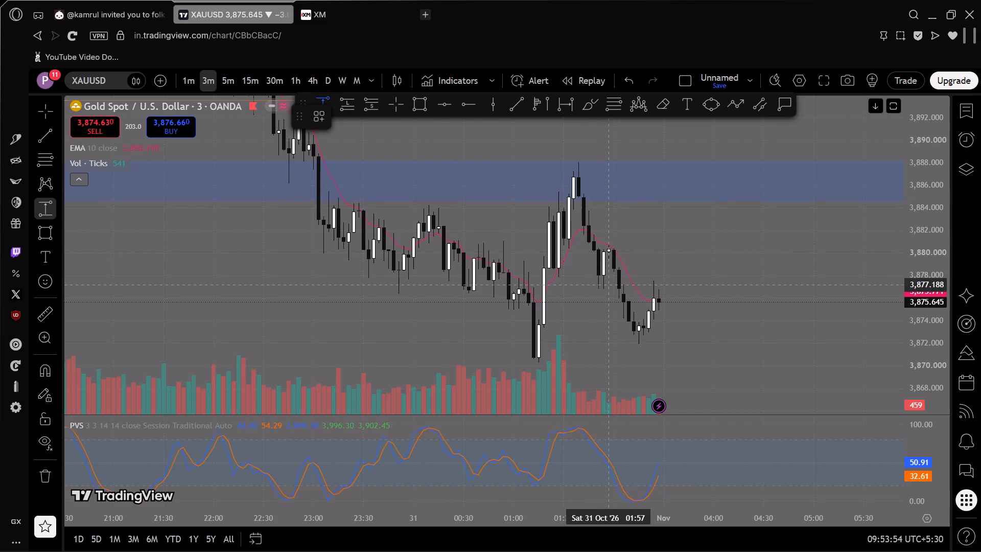
pyautogui.moveTo(623, 225); pyautogui.dragTo(638, 334)
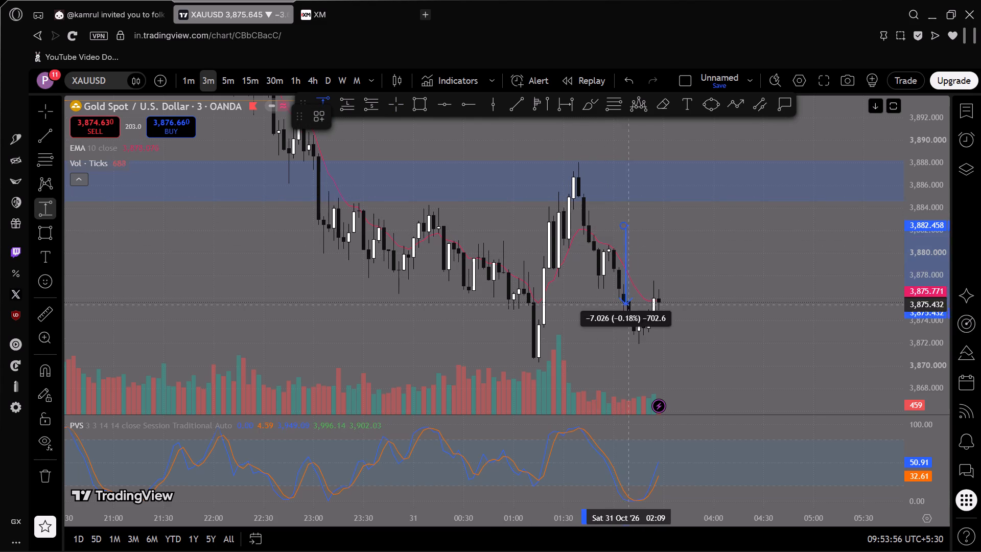
pyautogui.moveTo(638, 334); pyautogui.dragTo(647, 345)
pyautogui.click(647, 345)
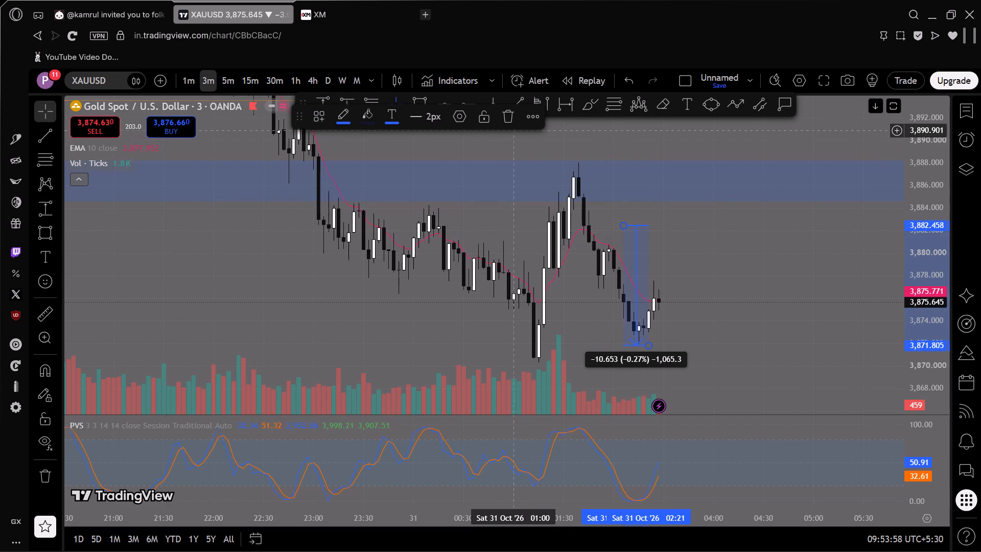
pyautogui.click(507, 123)
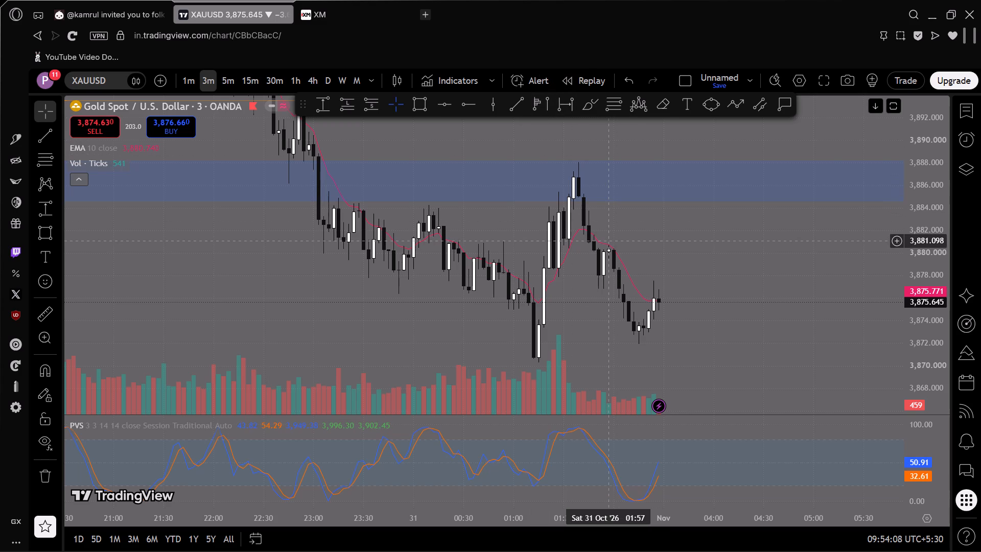
# Examine the 3-minute price action around the rectangle zone, including the earlier decline that leads into it.
pyautogui.moveTo(689, 264); pyautogui.dragTo(719, 241)
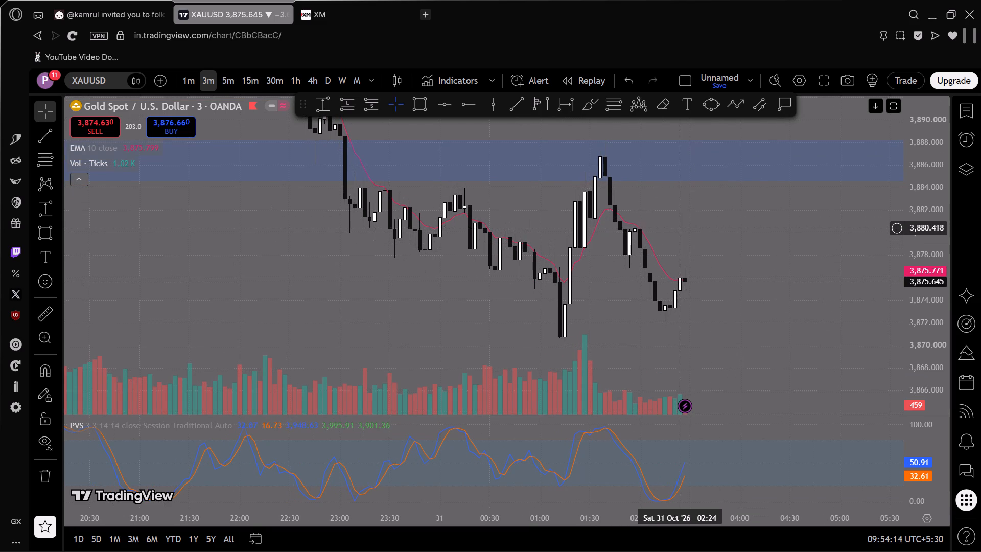
pyautogui.moveTo(593, 286); pyautogui.dragTo(641, 297)
pyautogui.scroll(-1, 636, 289)
pyautogui.scroll(-5, 930, 269)
pyautogui.scroll(-3, 894, 297)
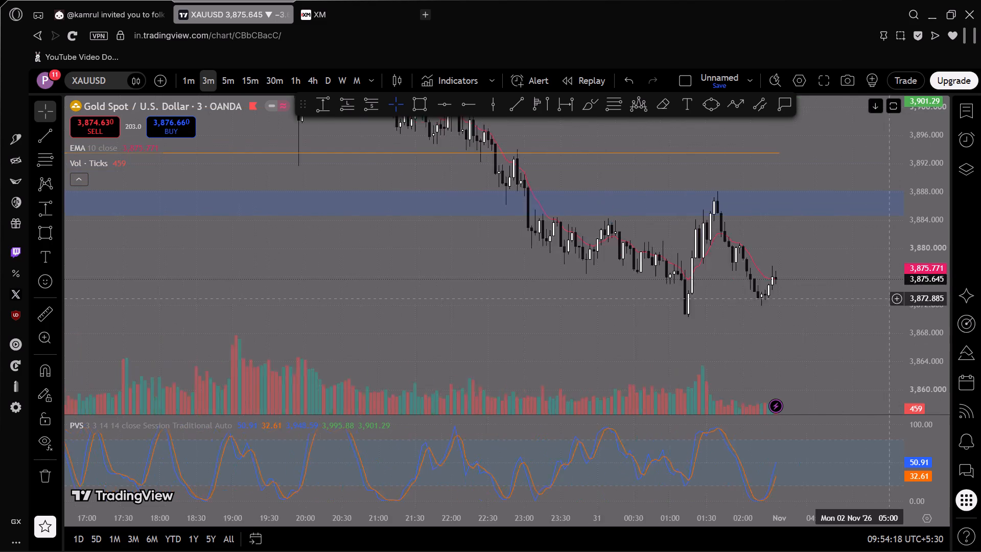
pyautogui.scroll(-1, 870, 303)
pyautogui.moveTo(576, 267); pyautogui.dragTo(581, 295)
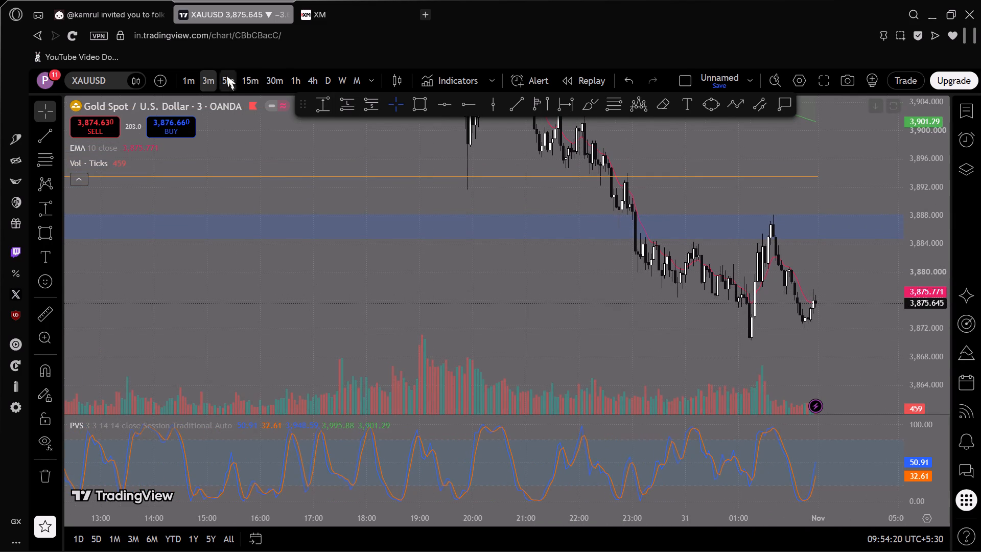
# Set the chart to the 1-minute timeframe and examine the candles reacting at the rectangle zone and the following drop.
pyautogui.click(195, 79)
pyautogui.scroll(-3, 676, 262)
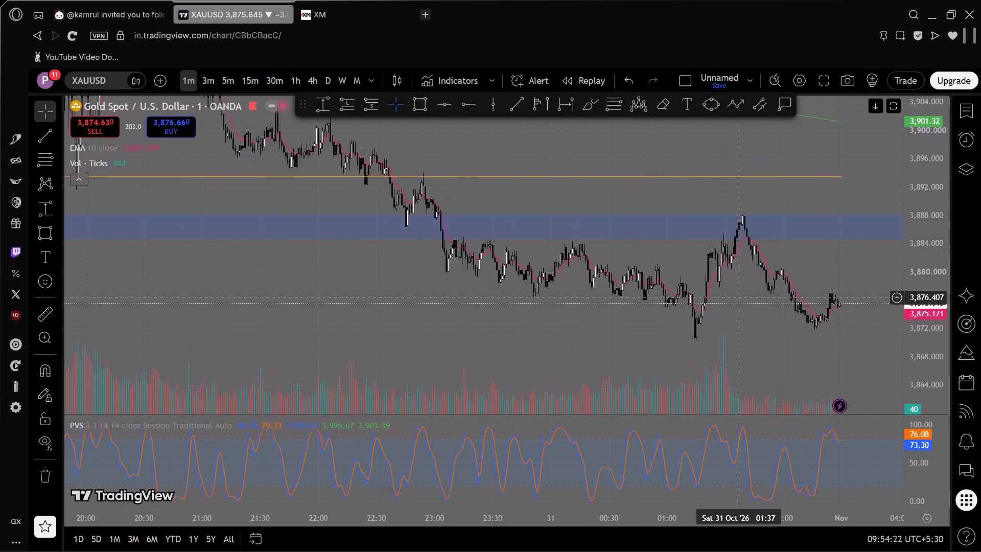
pyautogui.moveTo(740, 300); pyautogui.dragTo(791, 281)
pyautogui.scroll(5, 728, 295)
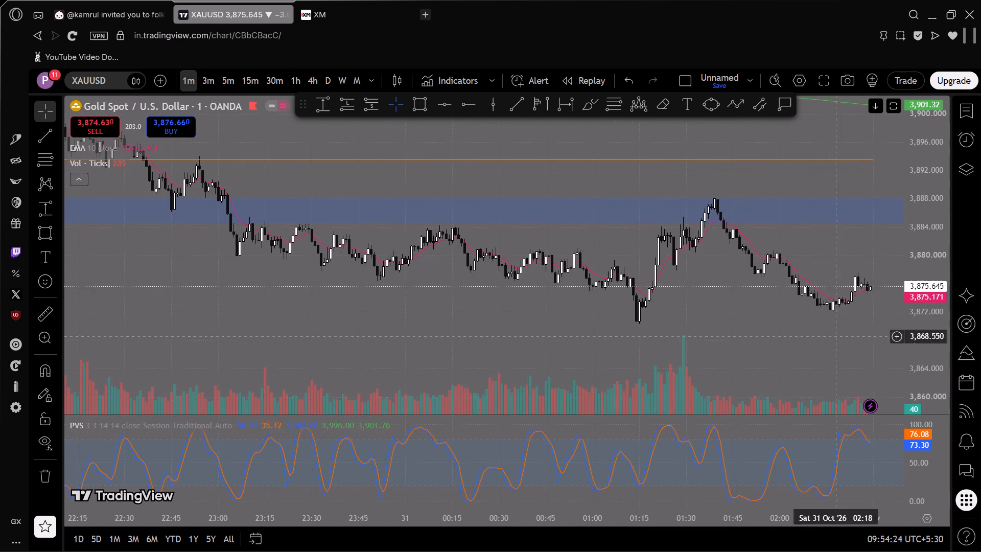
pyautogui.scroll(2, 923, 261)
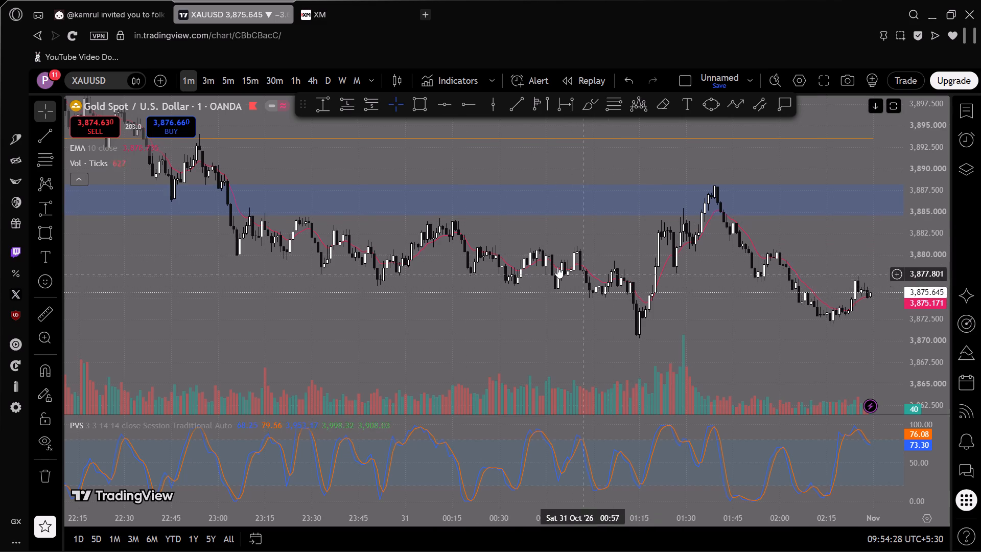
pyautogui.scroll(3, 746, 266)
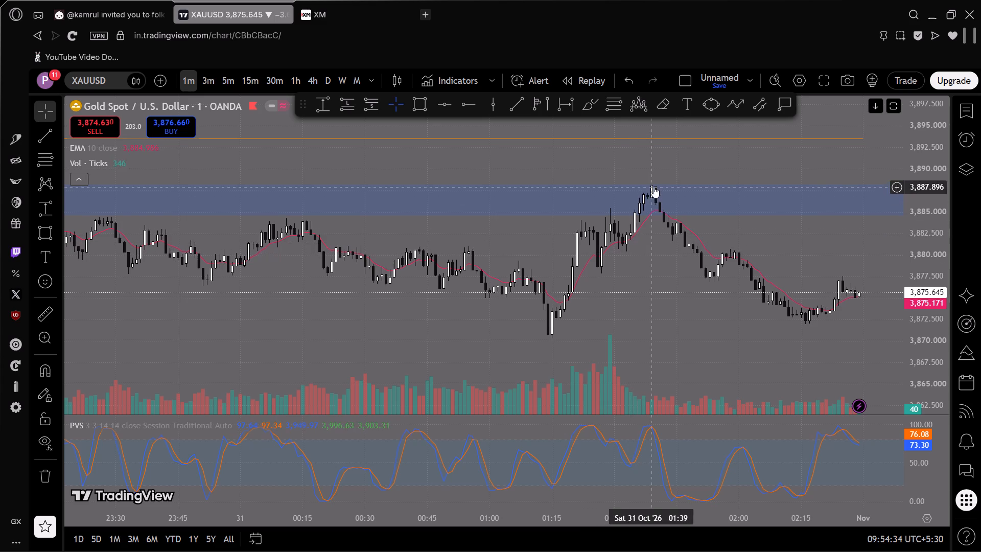
pyautogui.scroll(9, 931, 266)
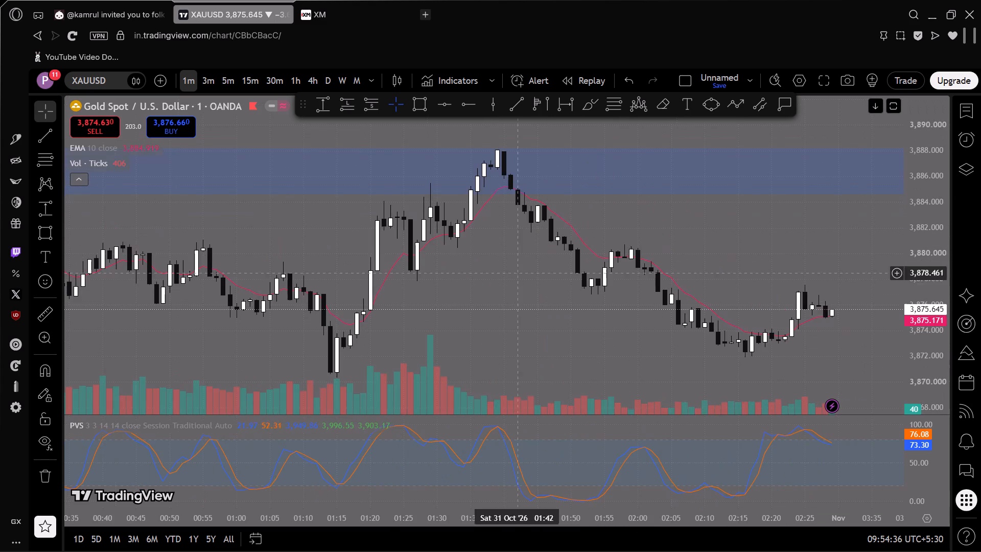
pyautogui.moveTo(593, 227); pyautogui.dragTo(691, 239)
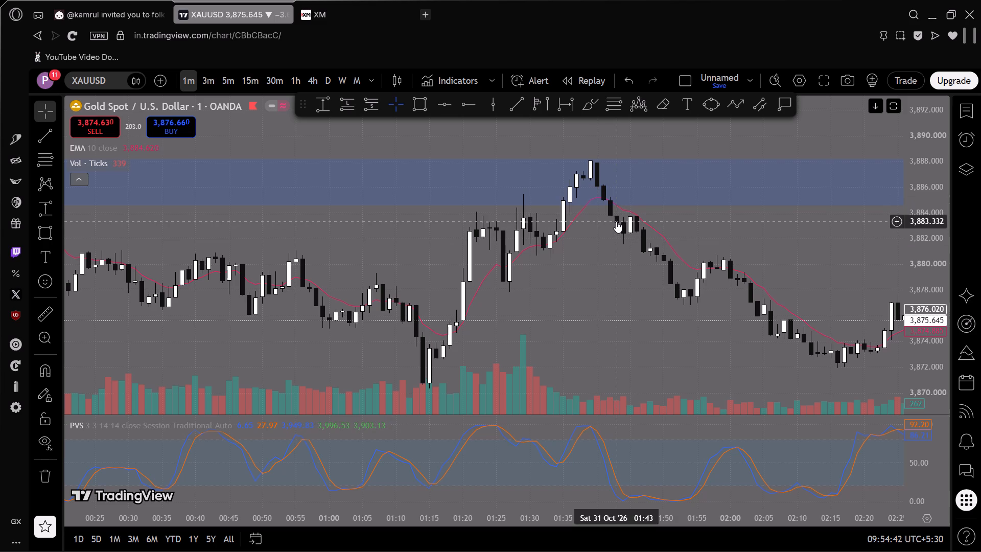
pyautogui.moveTo(608, 297); pyautogui.dragTo(467, 285)
pyautogui.scroll(-2, 473, 285)
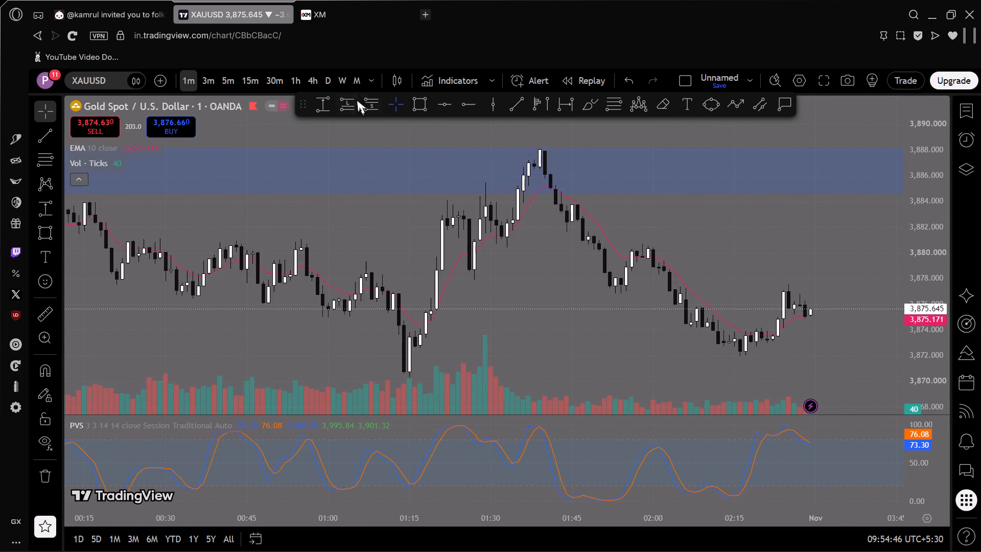
# Measure the drop below the zone with the Price Range tool from about 3,883.8 to 3,872.0, and delete the measurement.
pyautogui.click(327, 107)
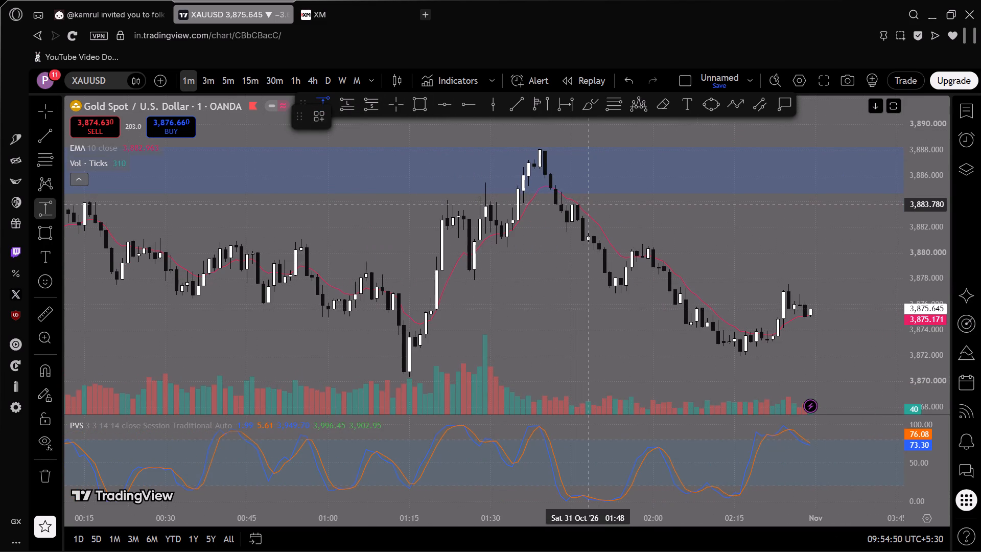
pyautogui.moveTo(591, 204); pyautogui.dragTo(803, 356)
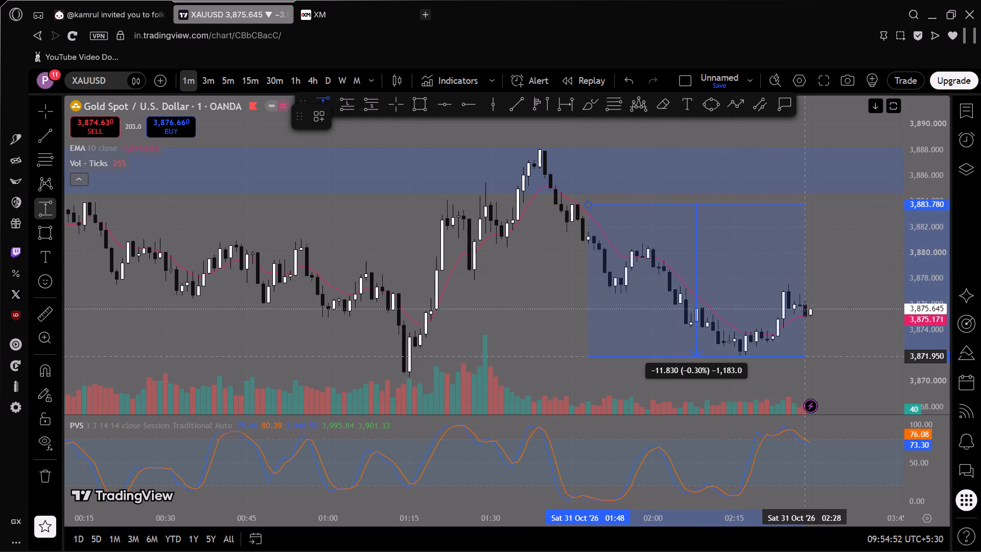
pyautogui.moveTo(803, 356); pyautogui.dragTo(803, 356)
pyautogui.click(803, 356)
pyautogui.click(509, 288)
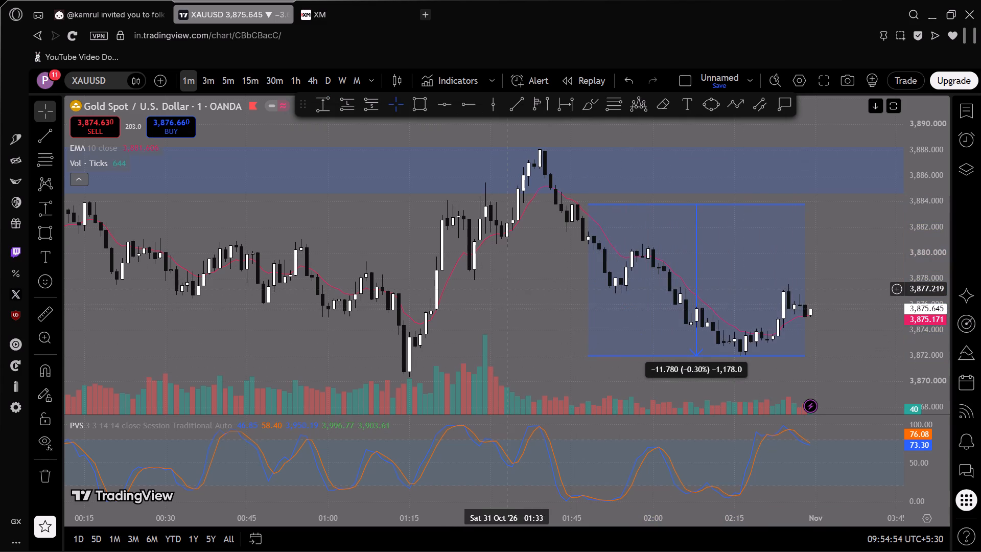
pyautogui.scroll(-4, 509, 288)
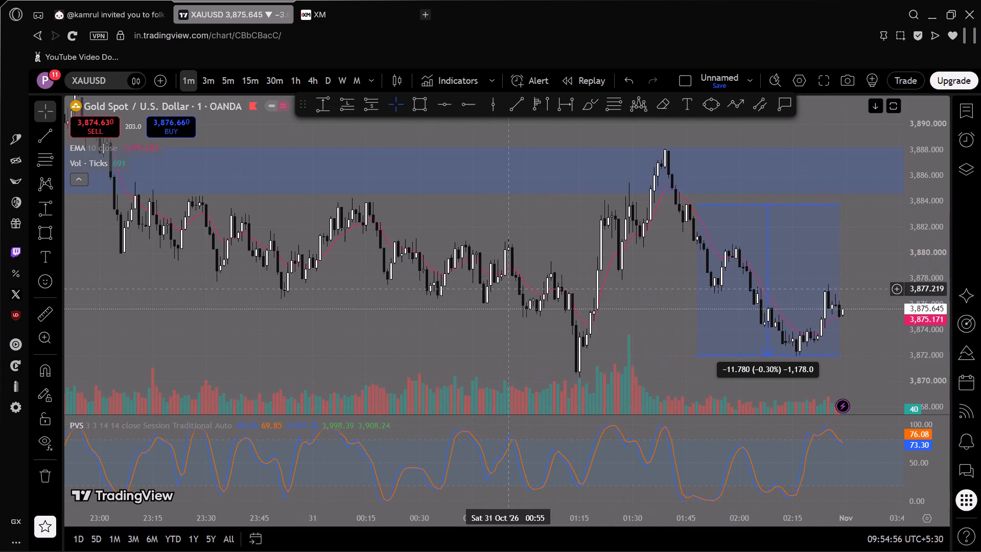
pyautogui.click(788, 265)
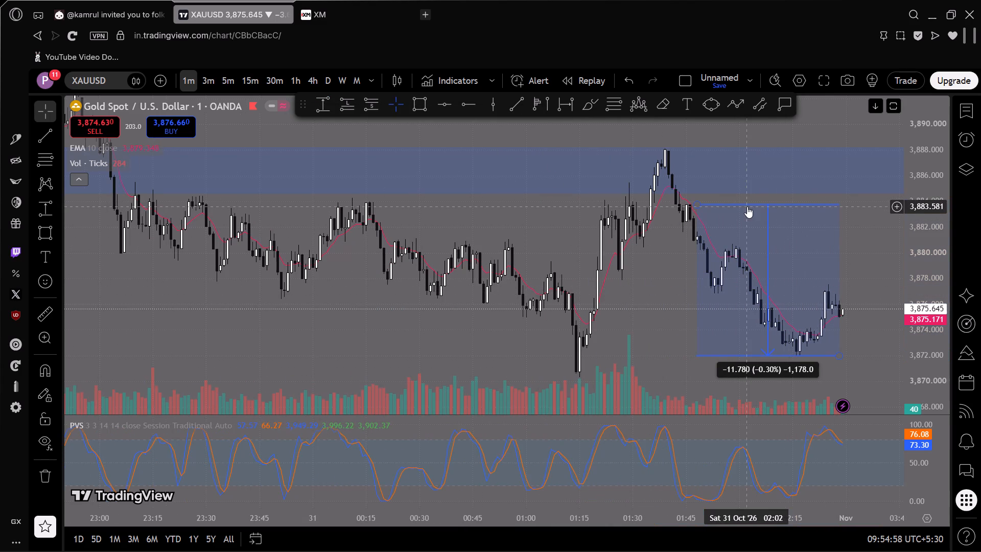
pyautogui.click(747, 206)
pyautogui.click(499, 123)
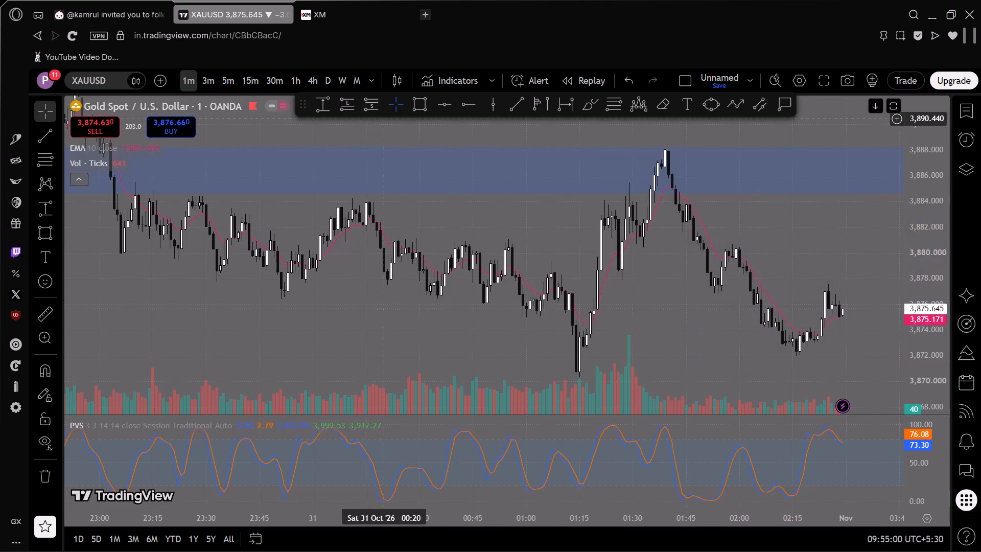
# Draw a short position starting at 01:41 on 31 Oct, with entry about 3,883.7, stop about 3,888.5 and target about 3,872.3.
pyautogui.click(376, 112)
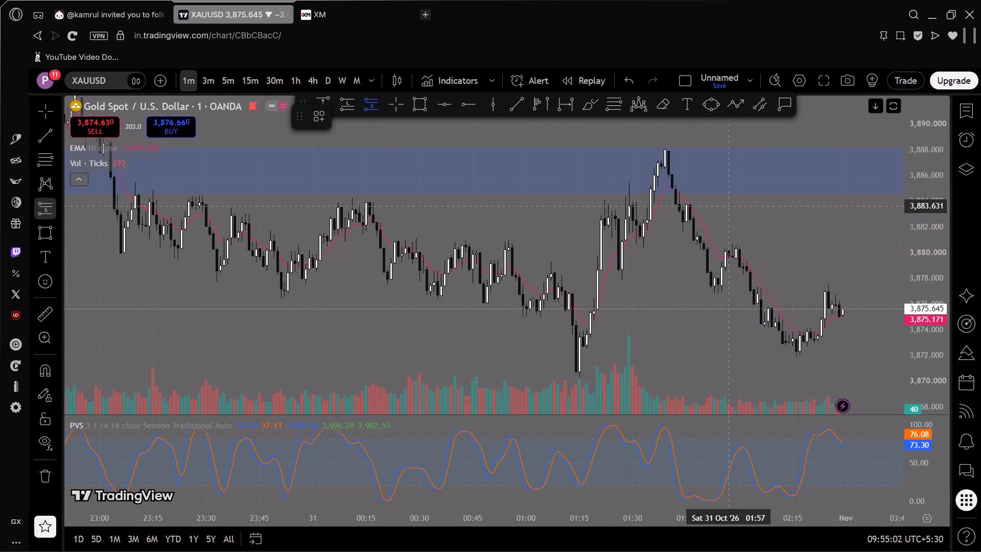
pyautogui.click(735, 205)
pyautogui.moveTo(735, 205); pyautogui.dragTo(652, 205)
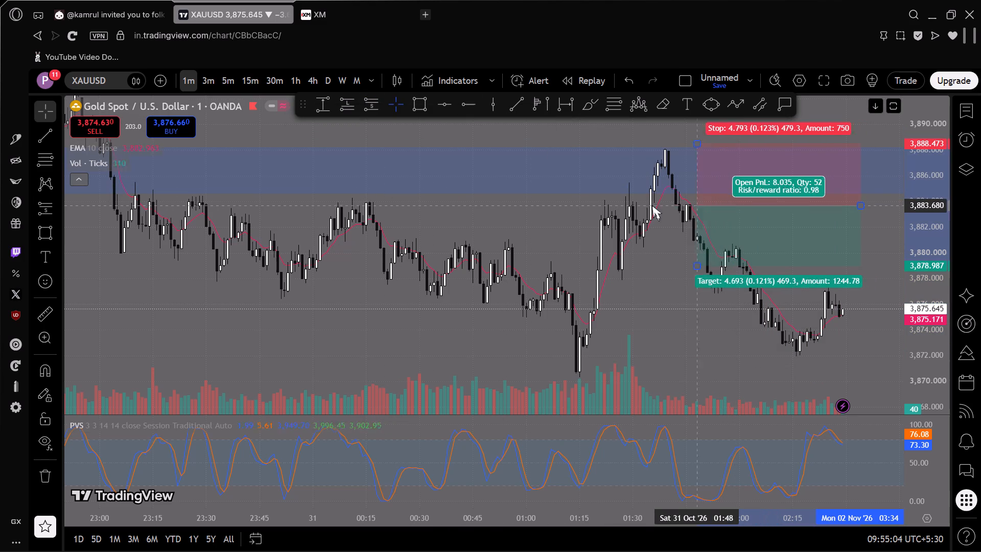
pyautogui.moveTo(652, 205); pyautogui.dragTo(671, 205)
pyautogui.click(671, 144)
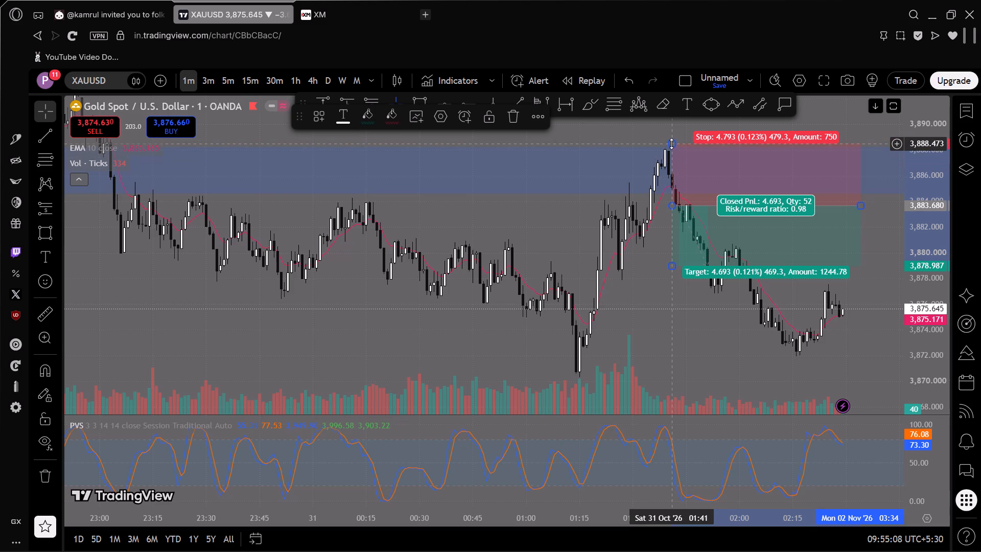
pyautogui.moveTo(670, 268); pyautogui.dragTo(673, 279)
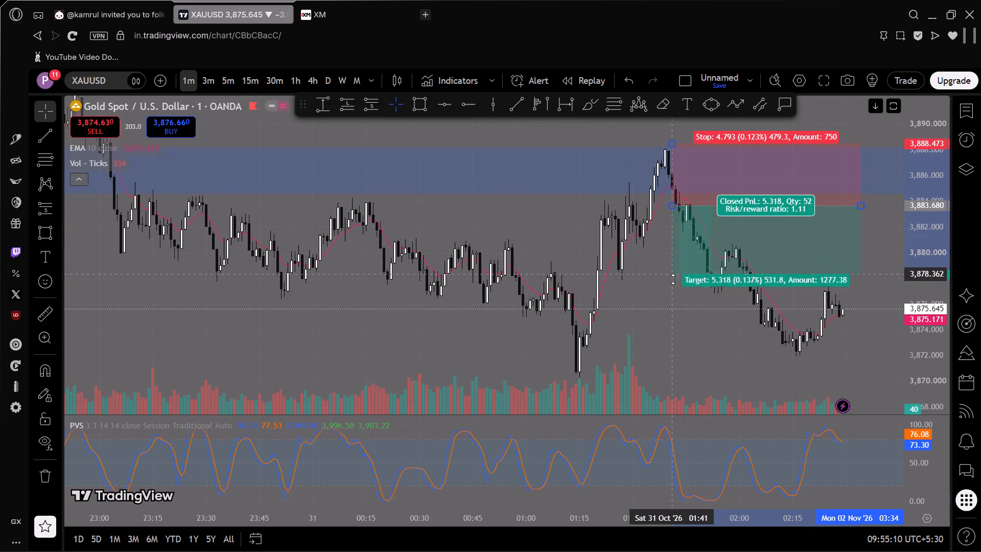
pyautogui.moveTo(673, 279); pyautogui.dragTo(698, 352)
pyautogui.click(647, 319)
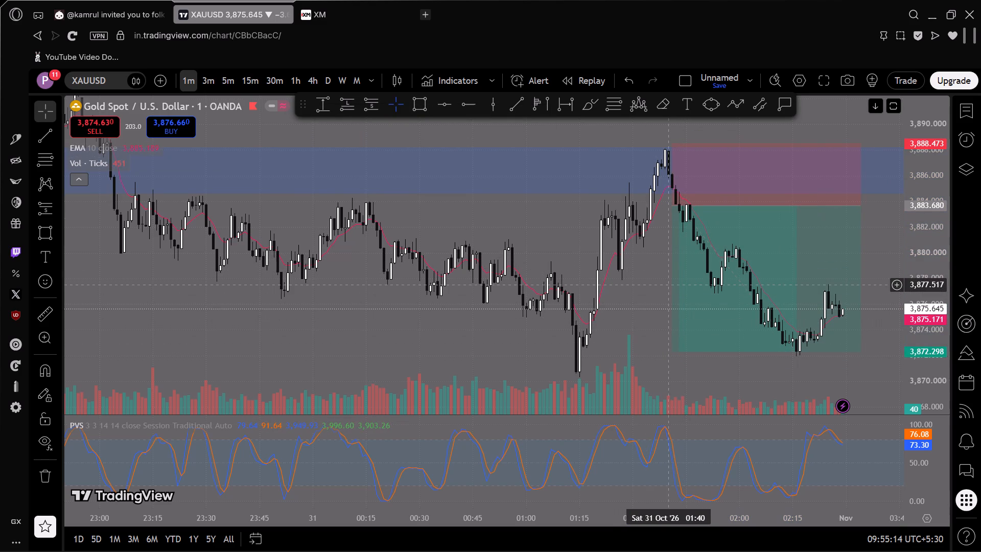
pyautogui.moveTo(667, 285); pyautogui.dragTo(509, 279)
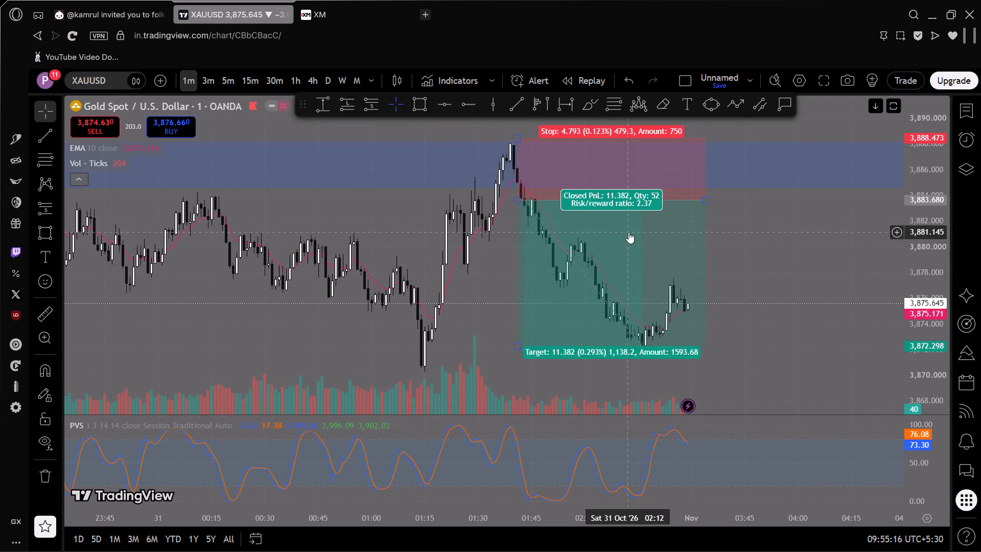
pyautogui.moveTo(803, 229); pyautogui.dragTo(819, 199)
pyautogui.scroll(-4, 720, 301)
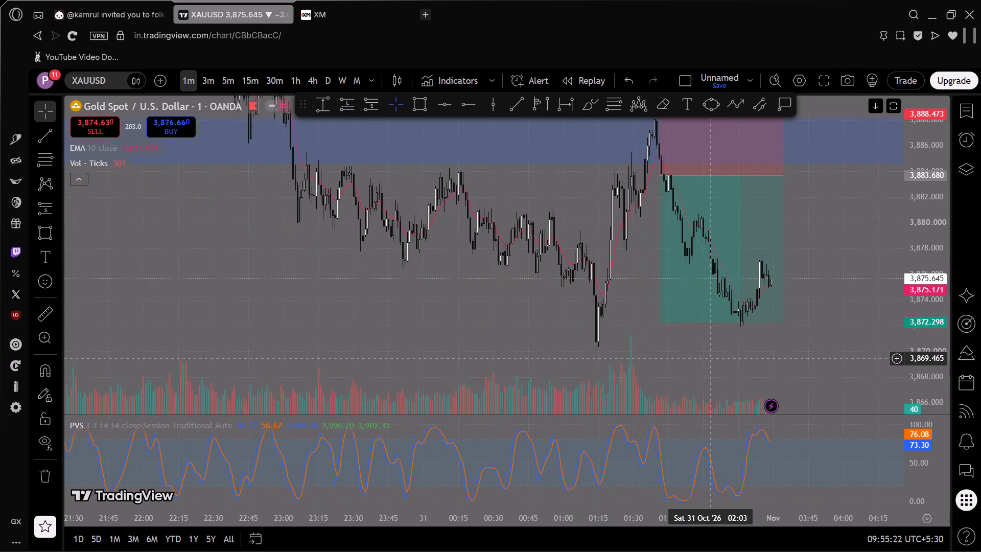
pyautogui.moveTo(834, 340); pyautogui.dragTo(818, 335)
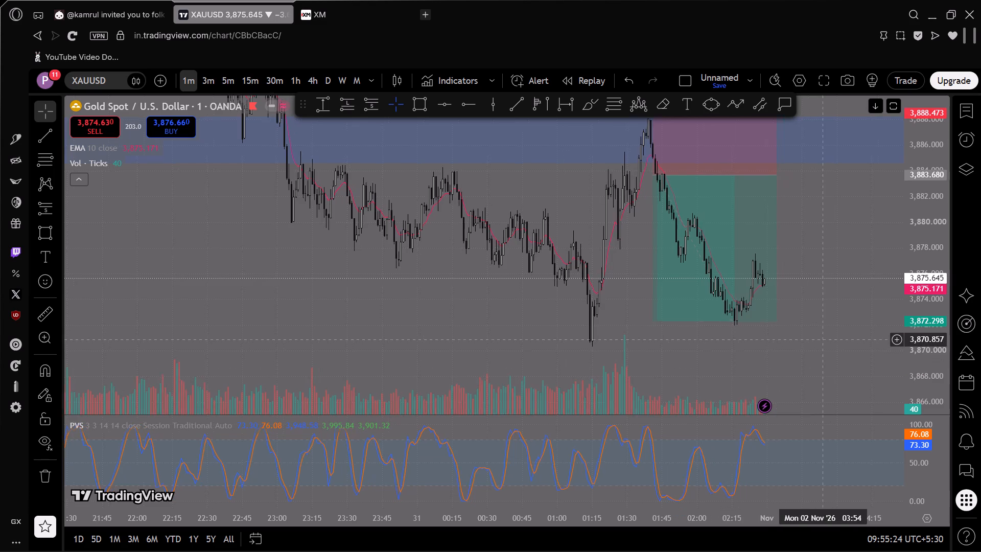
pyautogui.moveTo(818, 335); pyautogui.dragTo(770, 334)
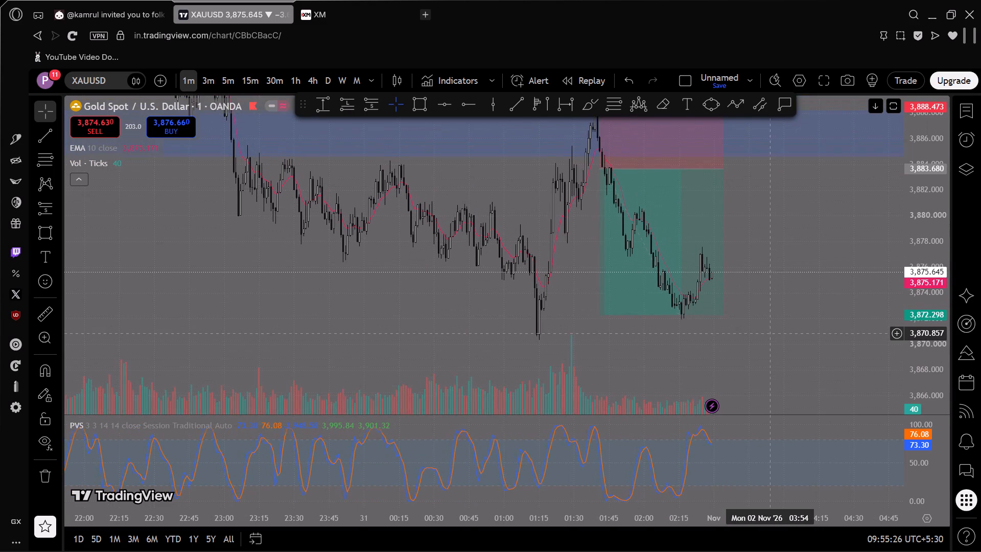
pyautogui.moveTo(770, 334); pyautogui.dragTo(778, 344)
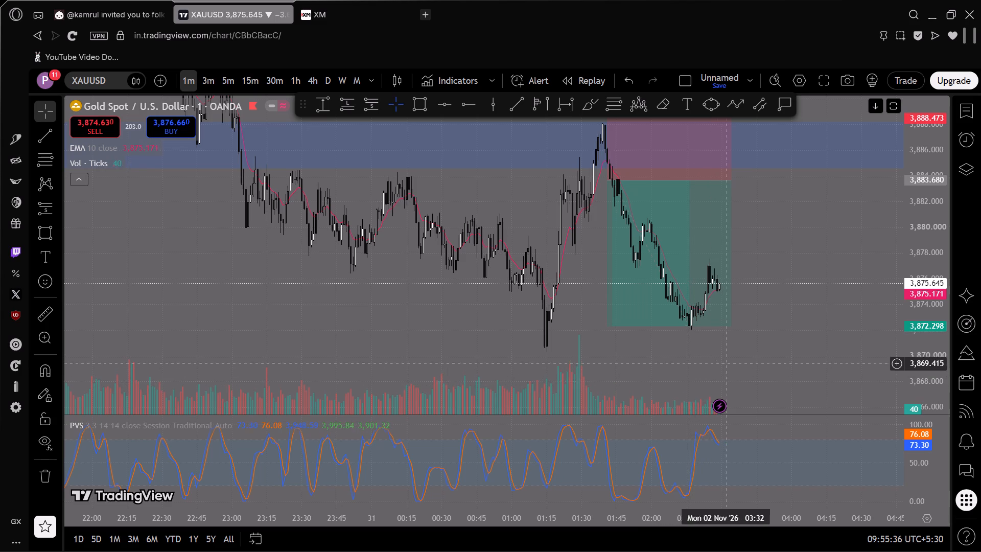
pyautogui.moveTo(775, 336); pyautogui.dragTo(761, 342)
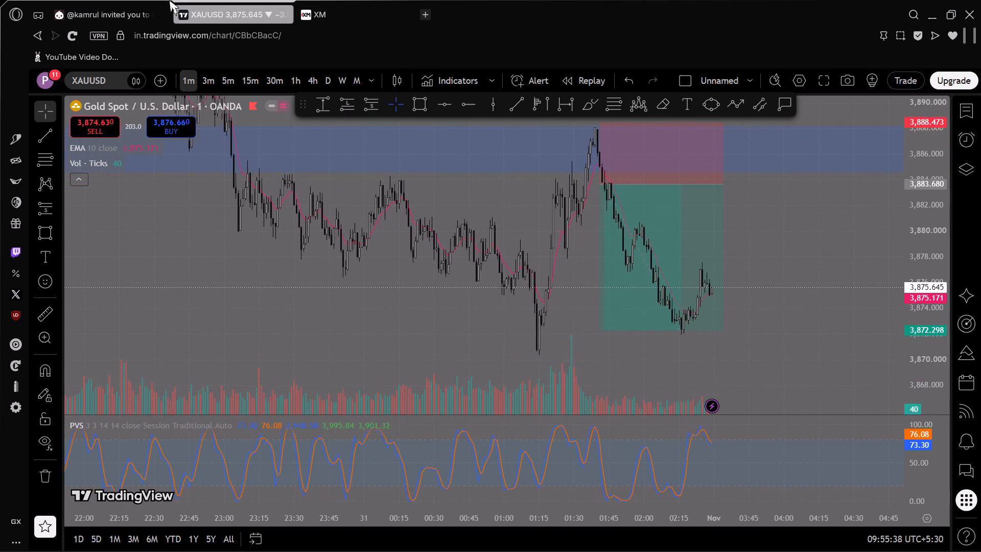
# Switch from the gold chart to the open Folk invitation page.
pyautogui.click(123, 5)
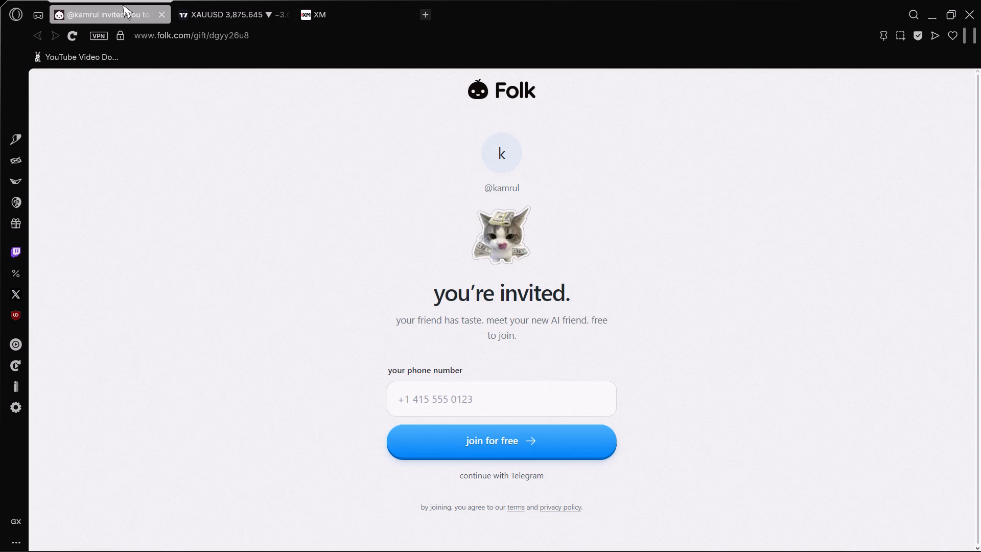
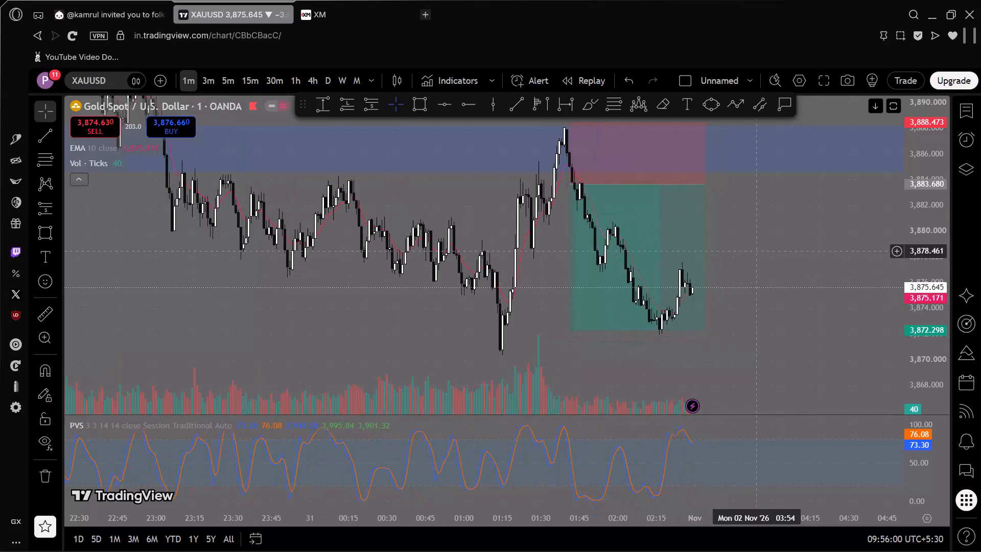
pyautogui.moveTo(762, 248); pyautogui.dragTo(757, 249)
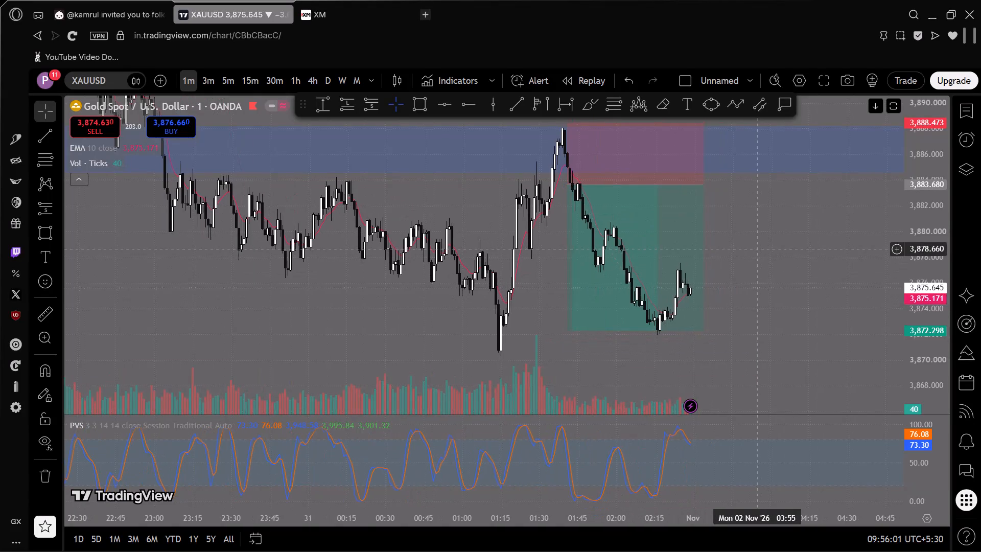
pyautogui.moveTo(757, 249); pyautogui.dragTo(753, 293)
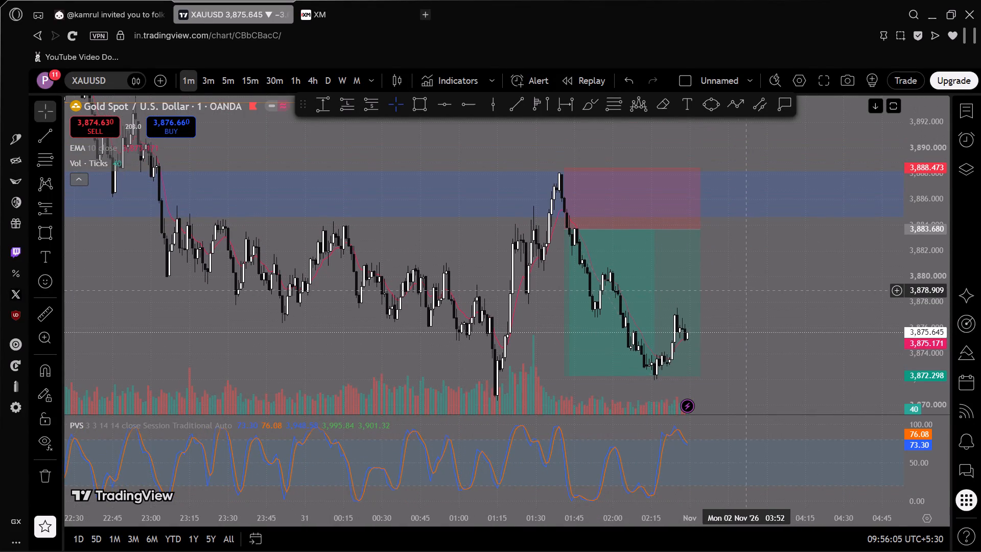
# Look through the open Folk, XAUUSD chart and XM pages, ending on the Folk invitation page.
pyautogui.click(120, 15)
pyautogui.click(201, 8)
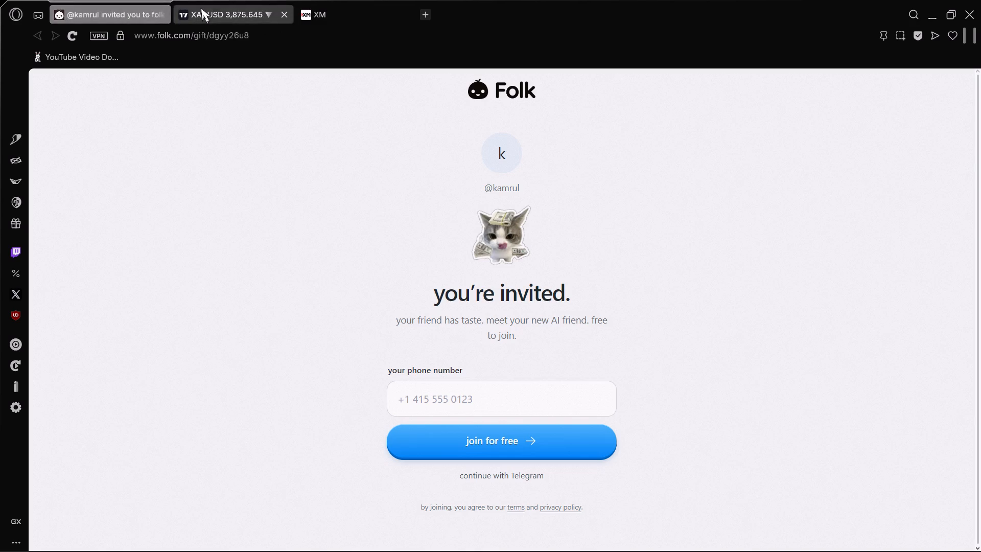
pyautogui.click(331, 10)
pyautogui.click(237, 13)
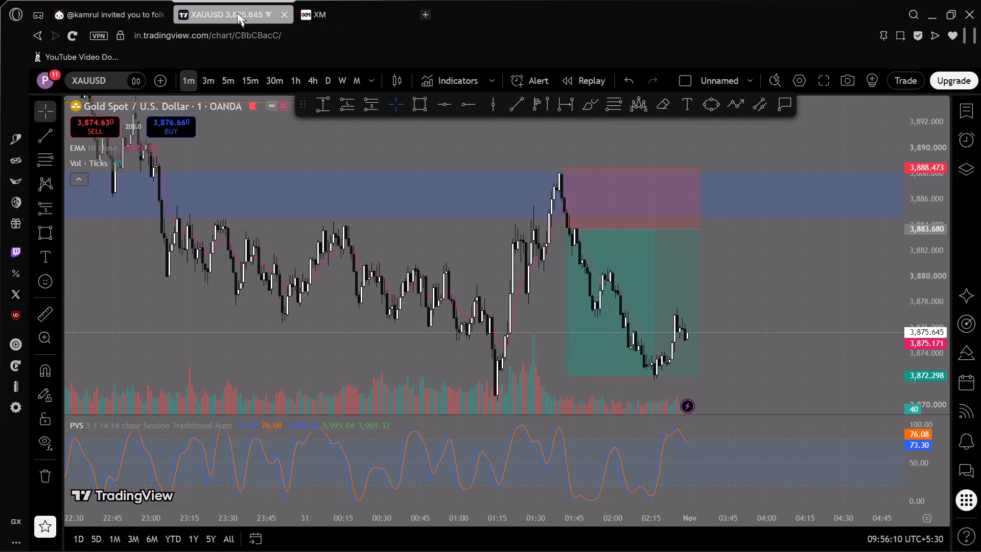
pyautogui.click(105, 17)
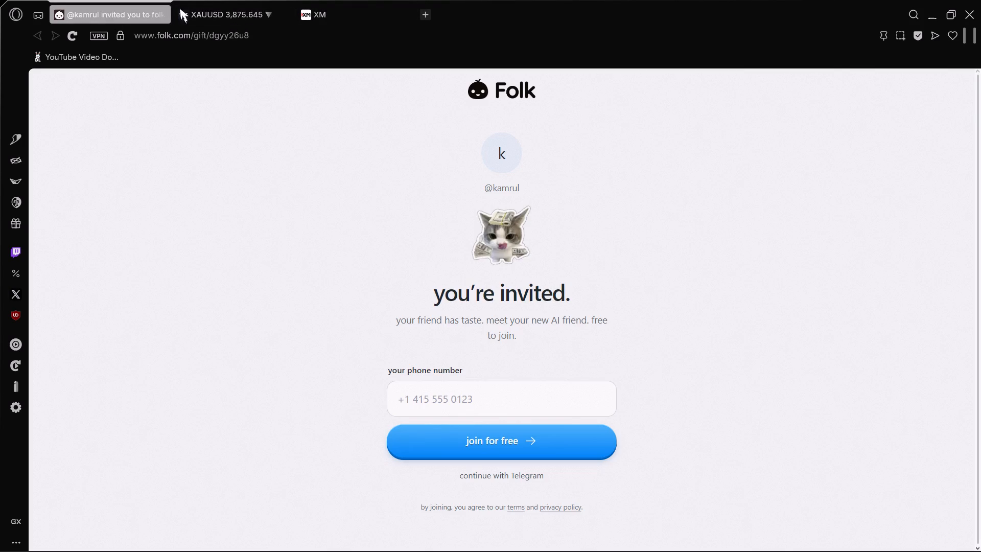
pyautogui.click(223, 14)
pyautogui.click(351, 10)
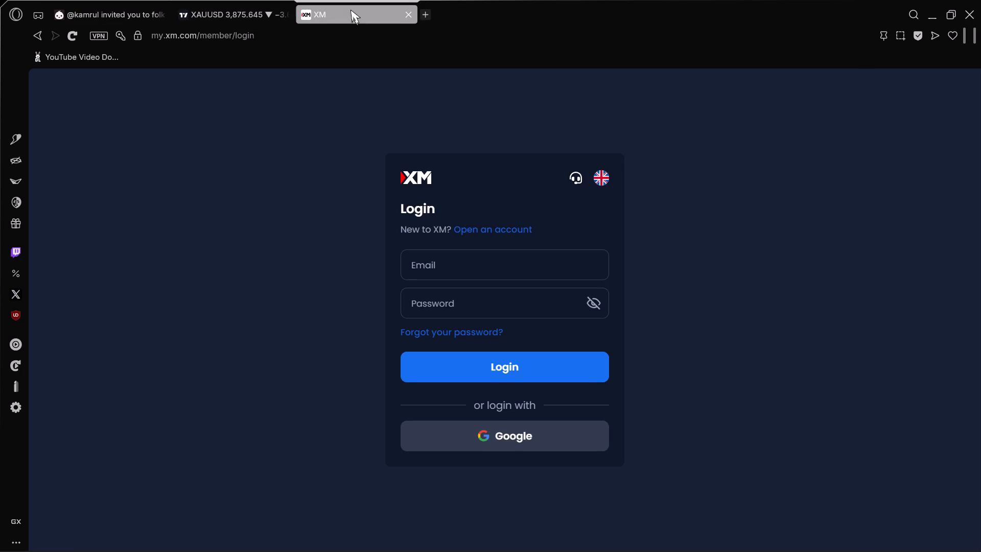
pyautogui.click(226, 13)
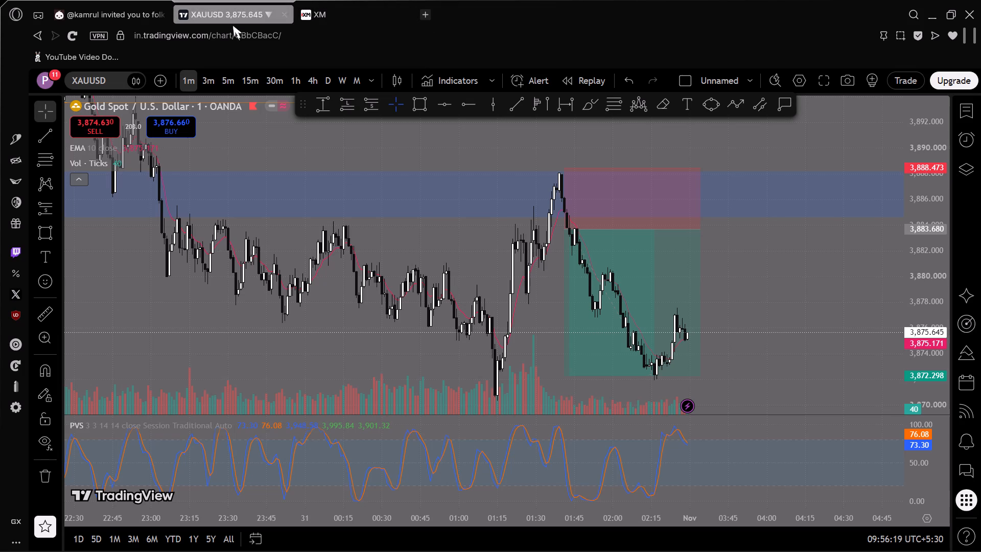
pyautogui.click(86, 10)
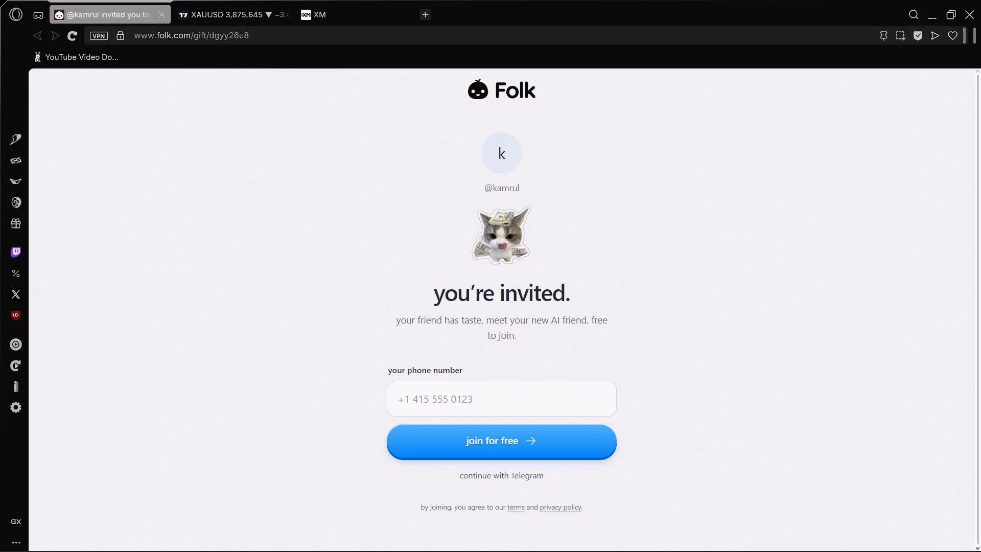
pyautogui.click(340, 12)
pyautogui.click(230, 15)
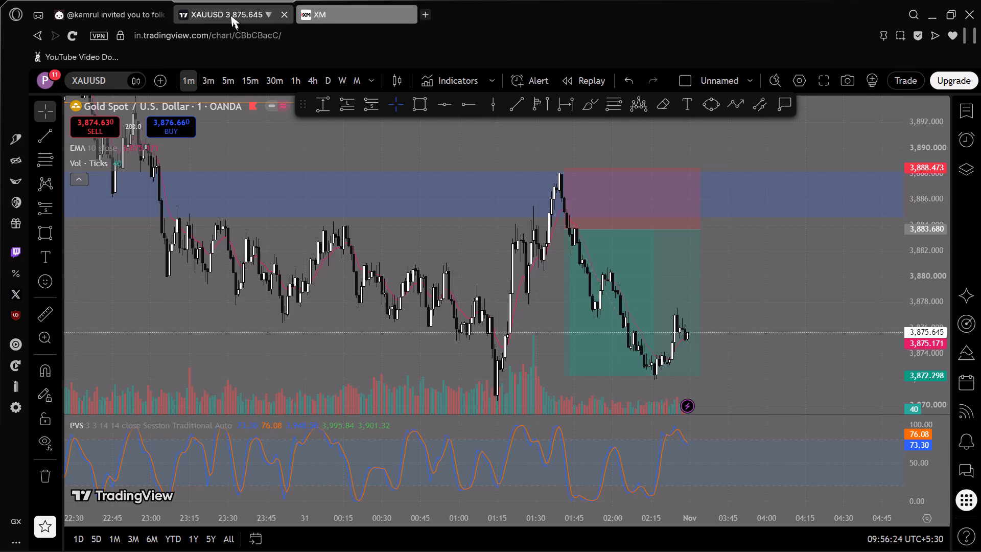
# Examine the short position on the 1-minute chart against the wider 30 Oct decline and the surrounding pivot and price levels.
pyautogui.moveTo(742, 277); pyautogui.dragTo(712, 234)
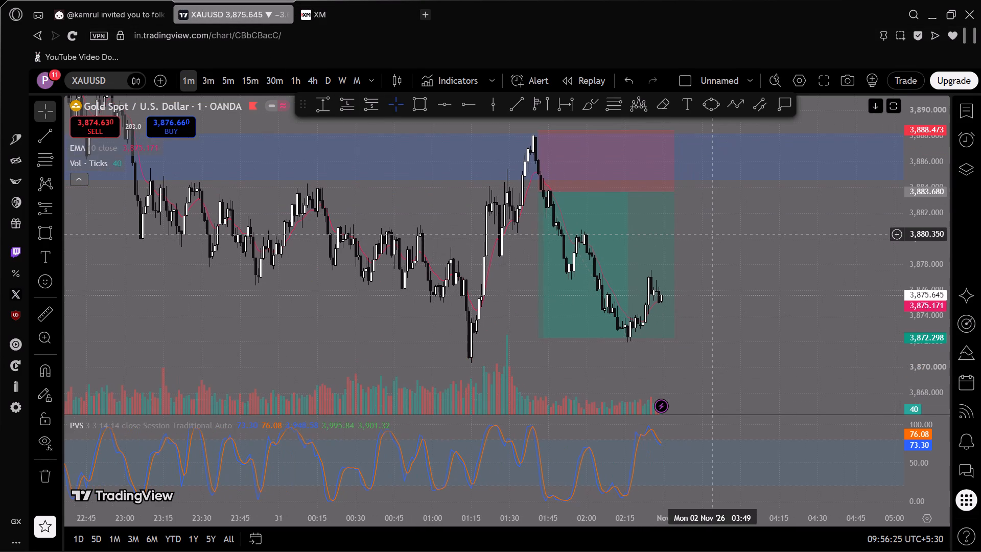
pyautogui.moveTo(712, 234); pyautogui.dragTo(717, 245)
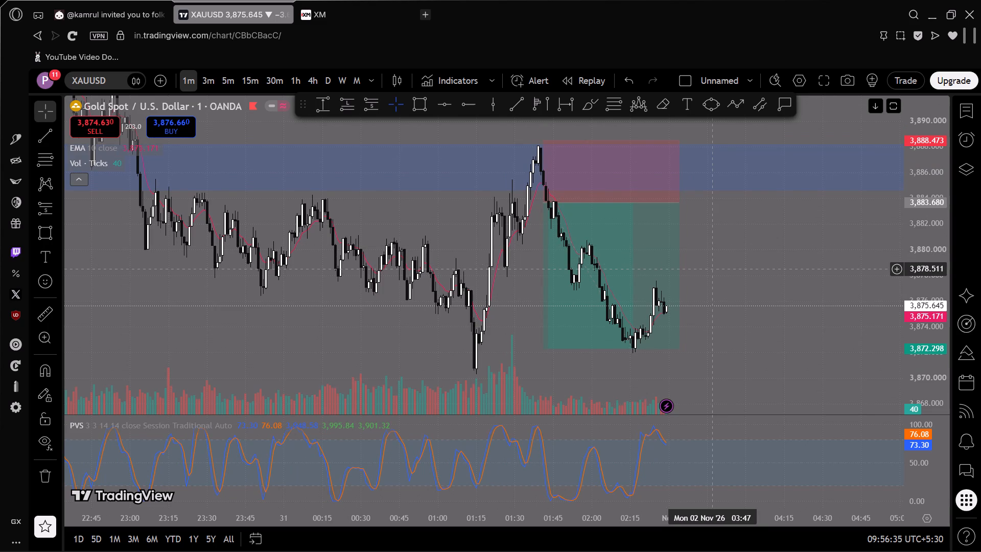
pyautogui.moveTo(740, 267); pyautogui.dragTo(680, 297)
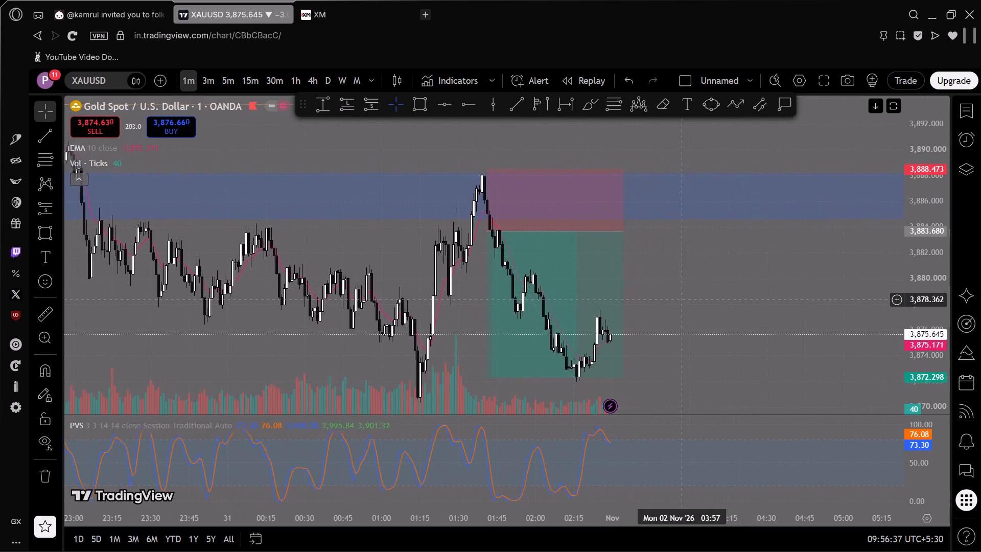
pyautogui.moveTo(680, 297); pyautogui.dragTo(676, 278)
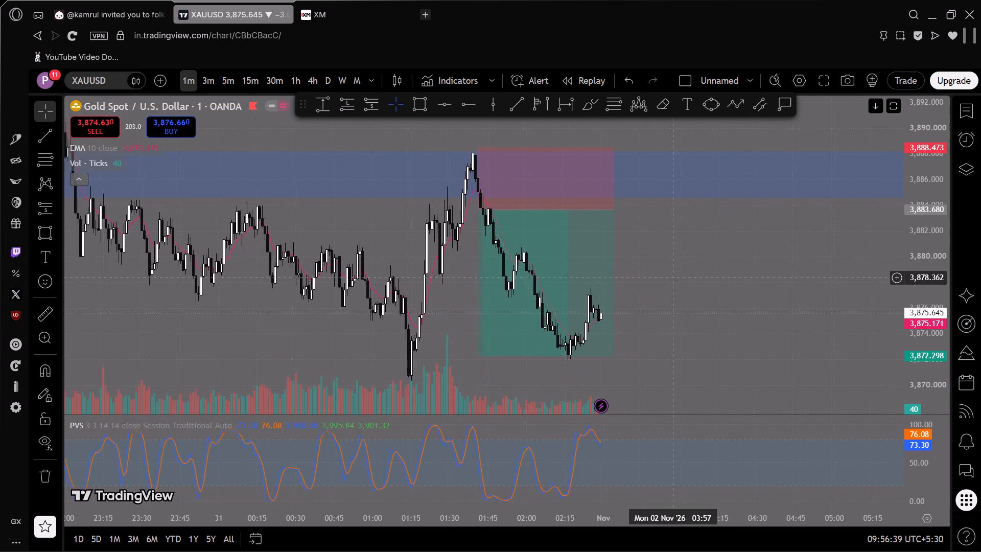
pyautogui.moveTo(676, 278); pyautogui.dragTo(675, 274)
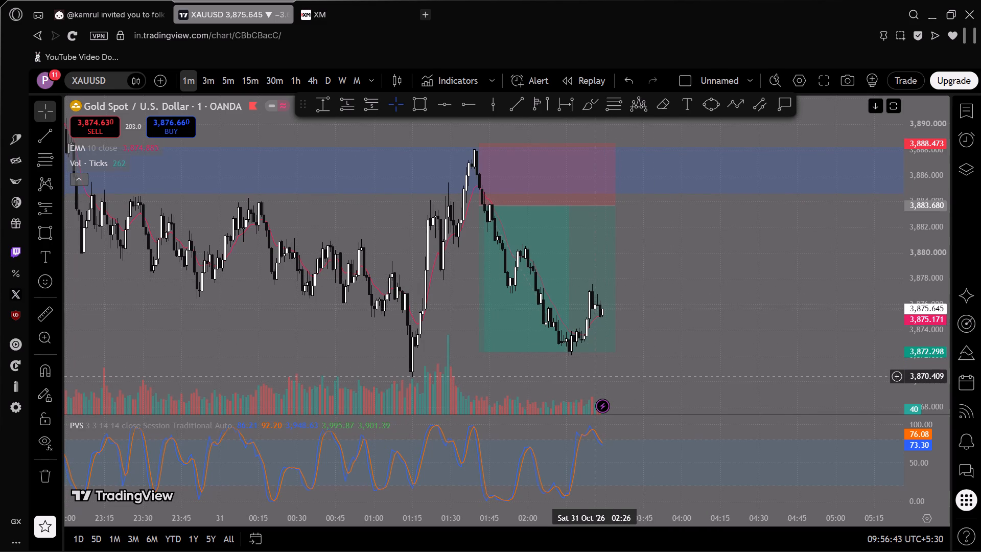
pyautogui.scroll(-4, 661, 327)
pyautogui.scroll(-2, 920, 280)
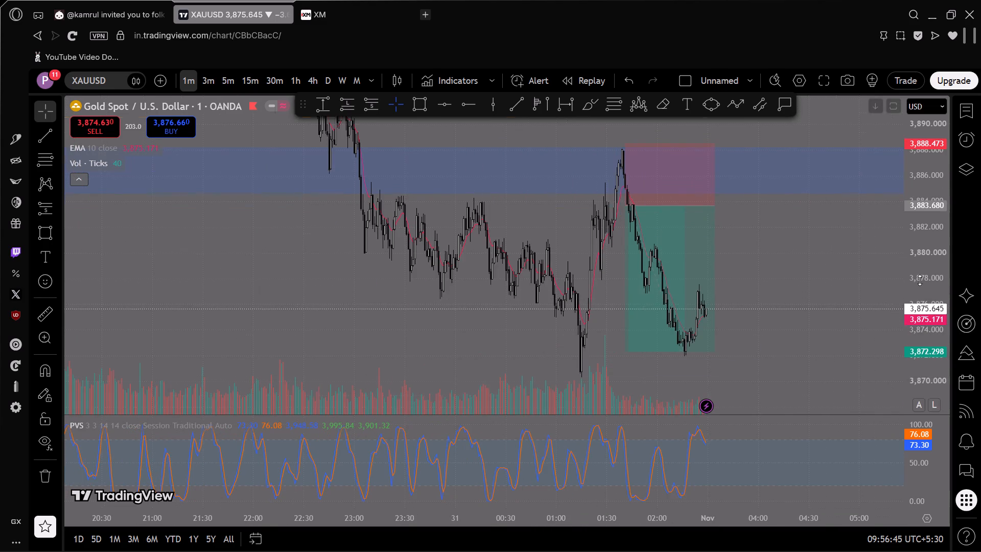
pyautogui.scroll(-15, 920, 280)
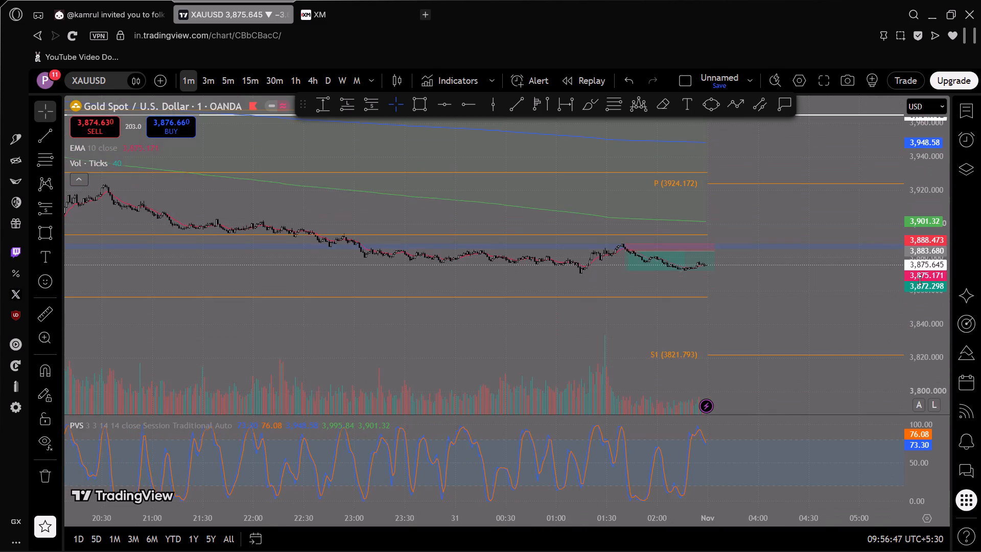
pyautogui.scroll(14, 920, 280)
pyautogui.scroll(-13, 920, 281)
pyautogui.scroll(-5, 880, 302)
pyautogui.scroll(1, 824, 338)
pyautogui.scroll(-5, 813, 327)
pyautogui.moveTo(468, 183); pyautogui.dragTo(511, 304)
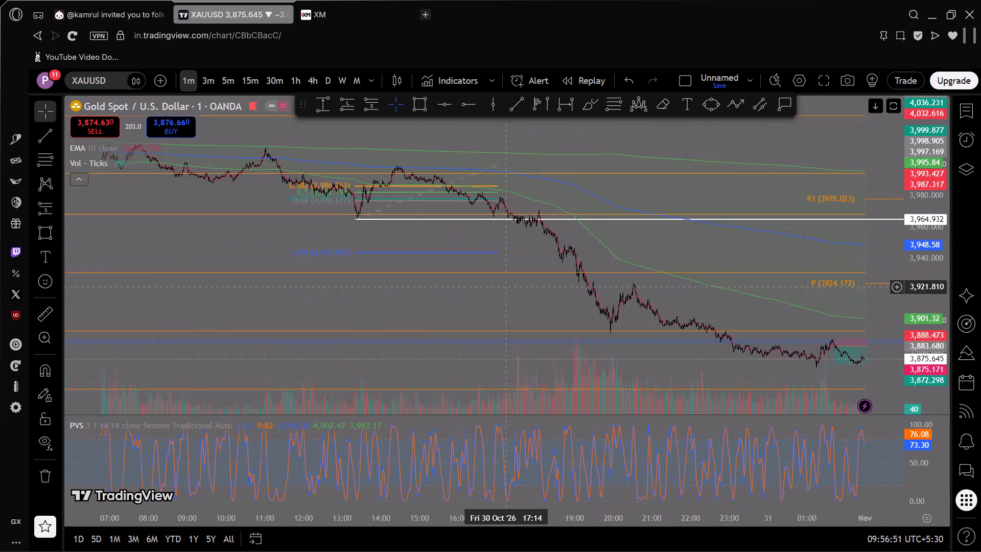
pyautogui.moveTo(511, 304); pyautogui.dragTo(508, 301)
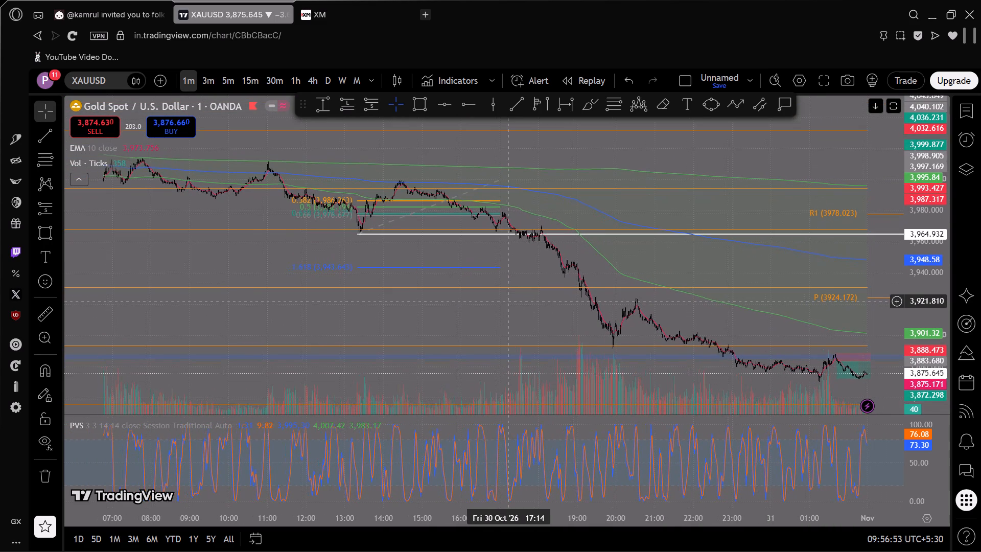
pyautogui.moveTo(508, 301); pyautogui.dragTo(304, 285)
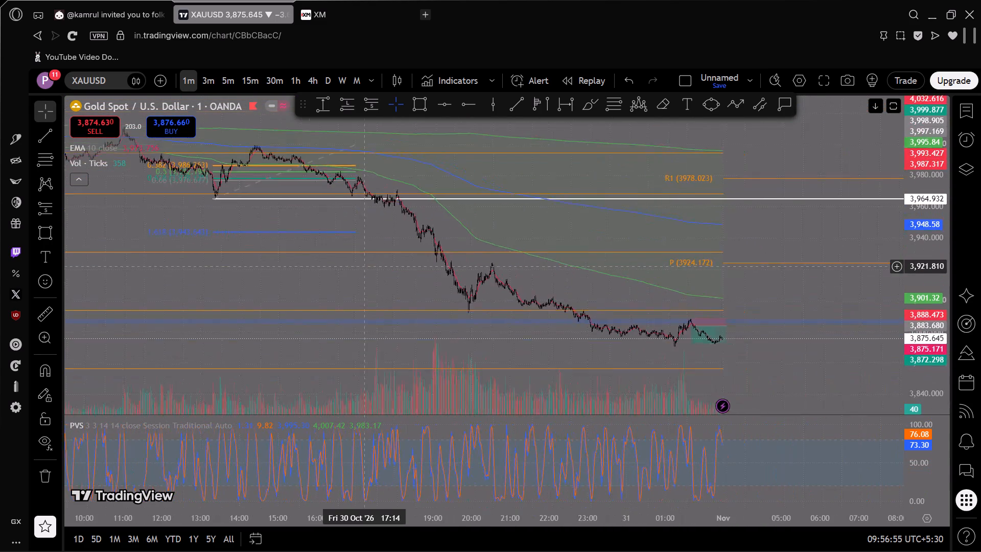
pyautogui.moveTo(304, 285); pyautogui.dragTo(258, 250)
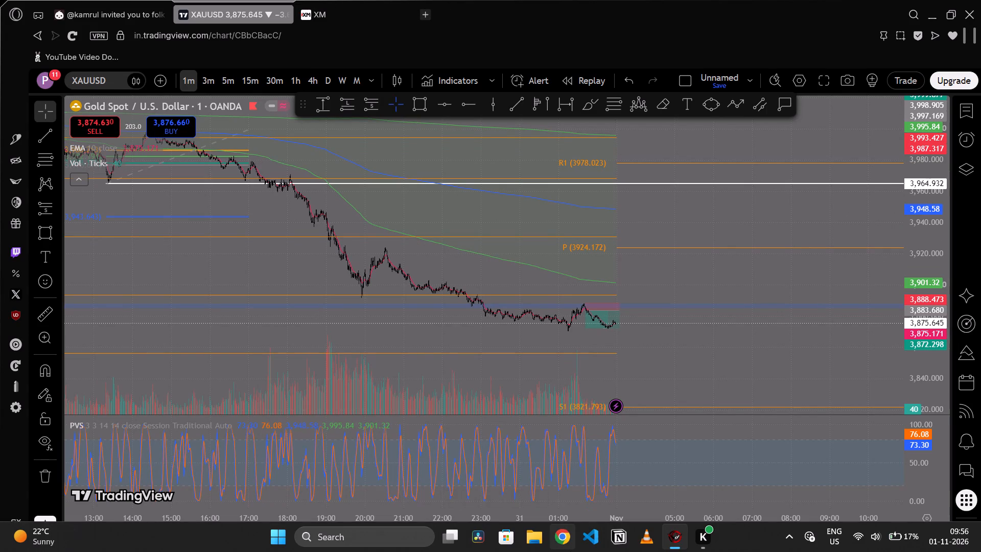
# Switch to Google Chrome, search Google for tradingview, and open the TradingView India homepage.
pyautogui.click(556, 539)
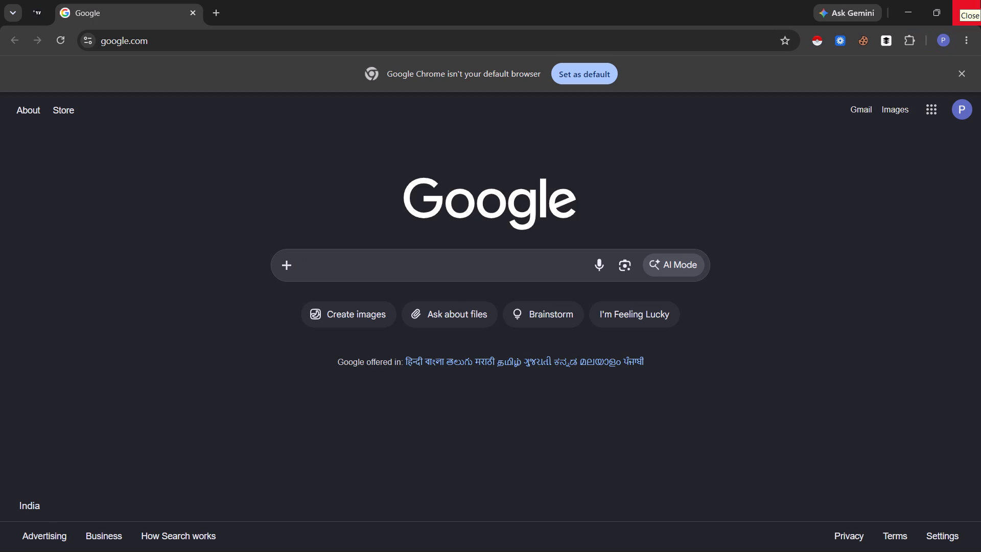
pyautogui.write('trafing')
pyautogui.press('space')
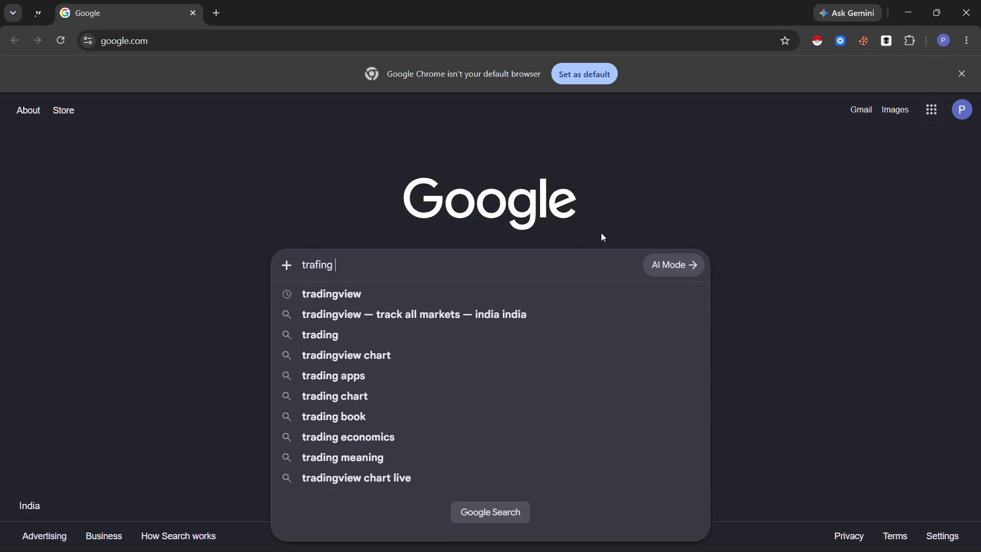
pyautogui.click(524, 295)
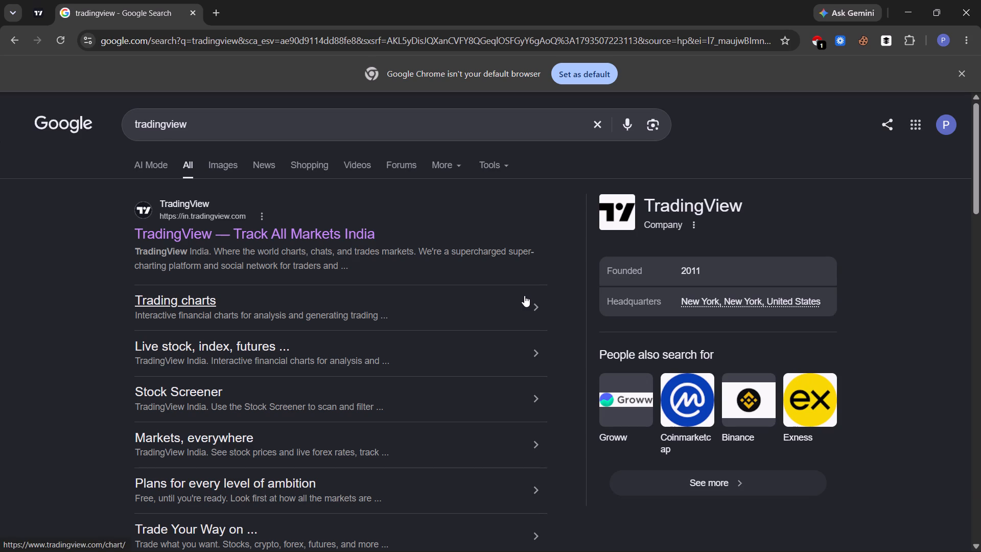
pyautogui.click(330, 229)
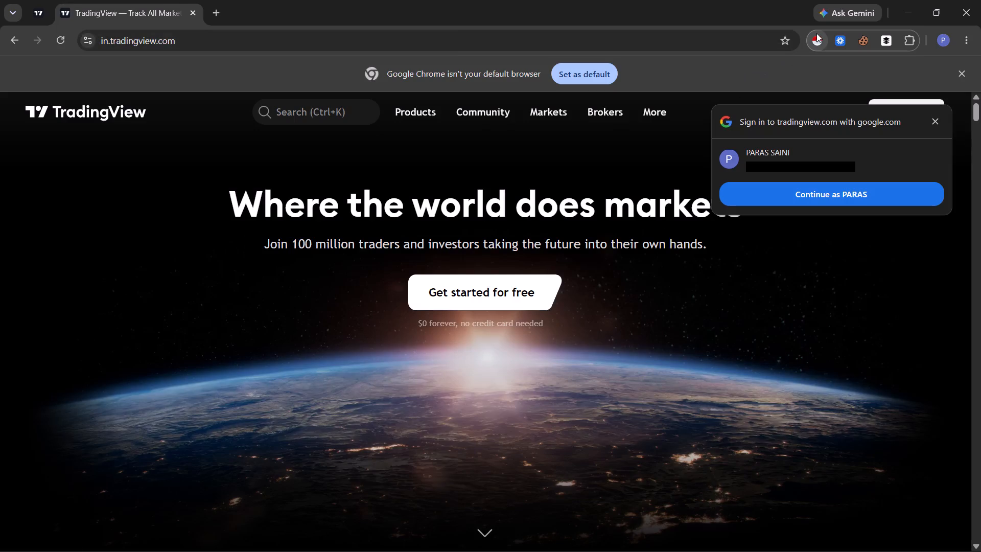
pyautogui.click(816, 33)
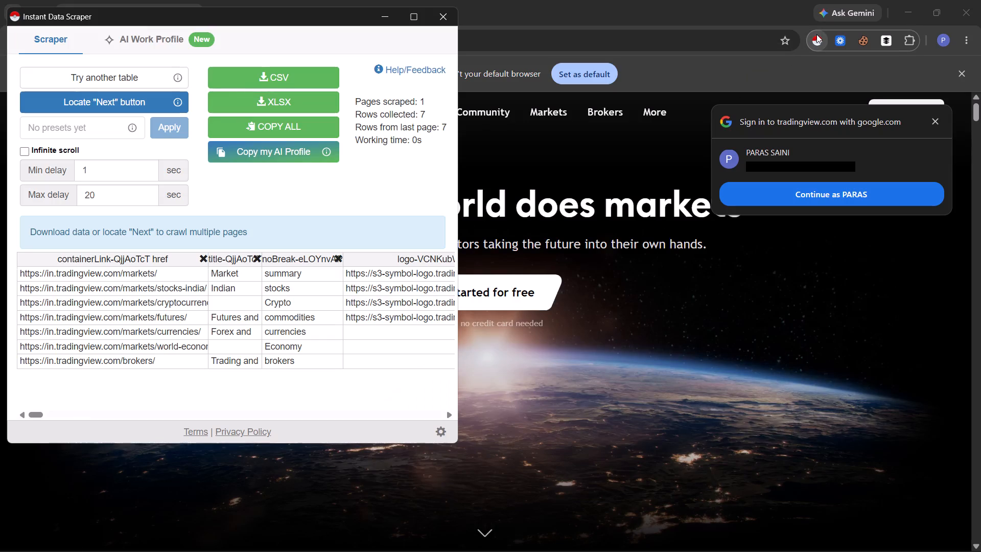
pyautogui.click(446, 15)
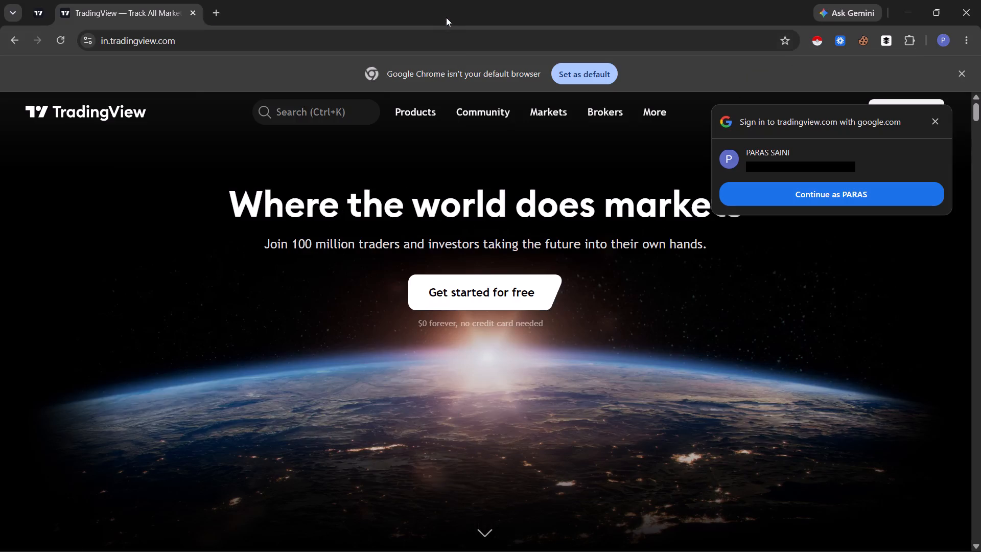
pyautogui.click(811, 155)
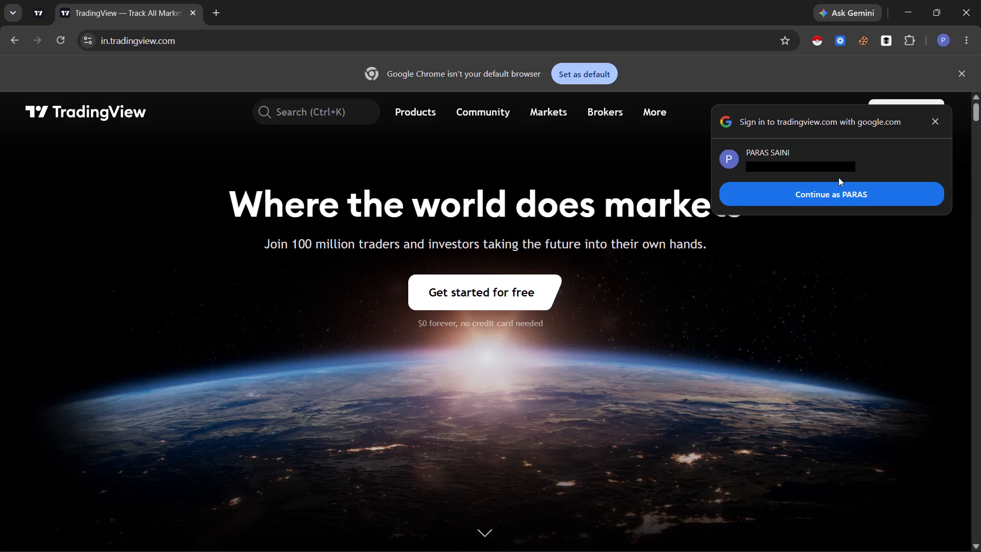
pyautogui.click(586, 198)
# Dismiss the Google sign-in prompt and open the user account menu on the TradingView homepage.
pyautogui.click(934, 125)
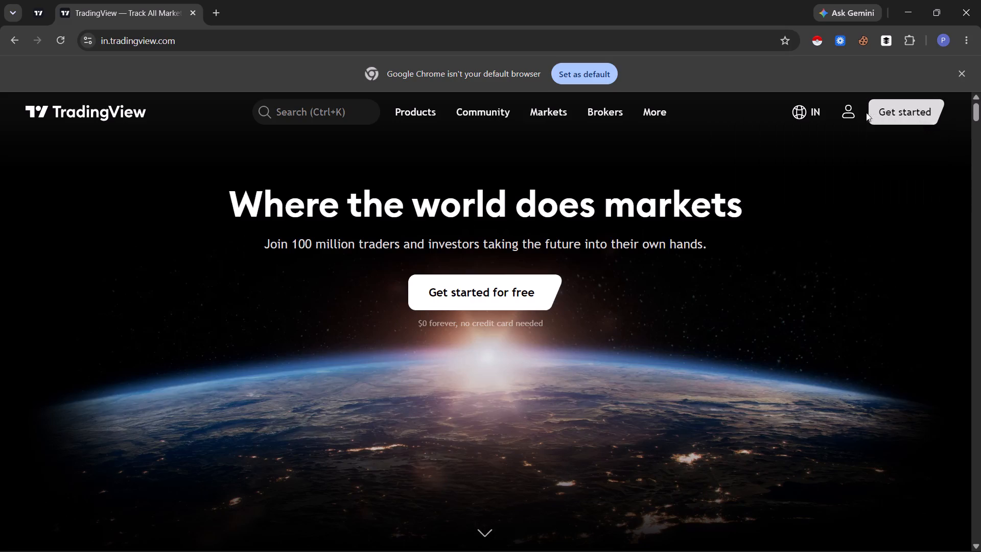
pyautogui.click(848, 117)
pyautogui.click(765, 155)
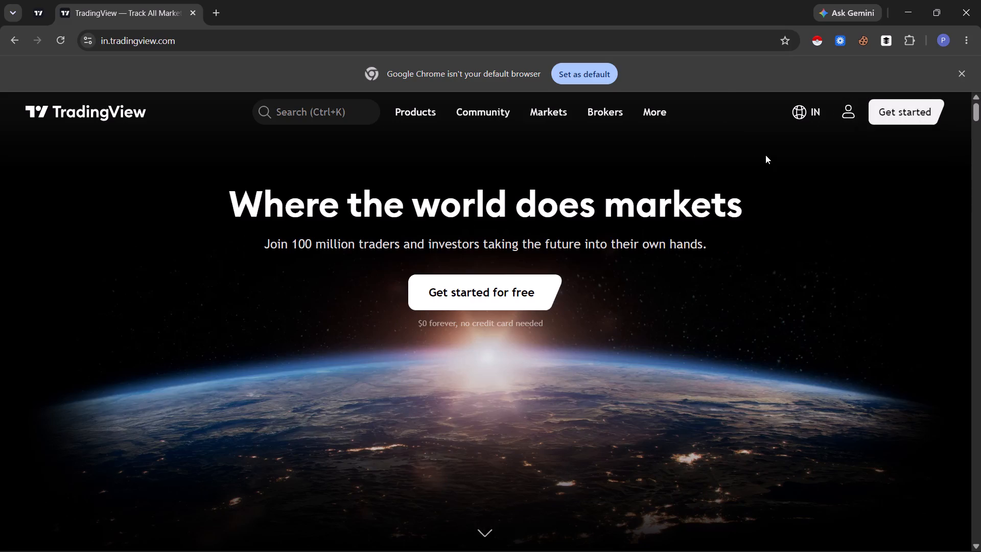
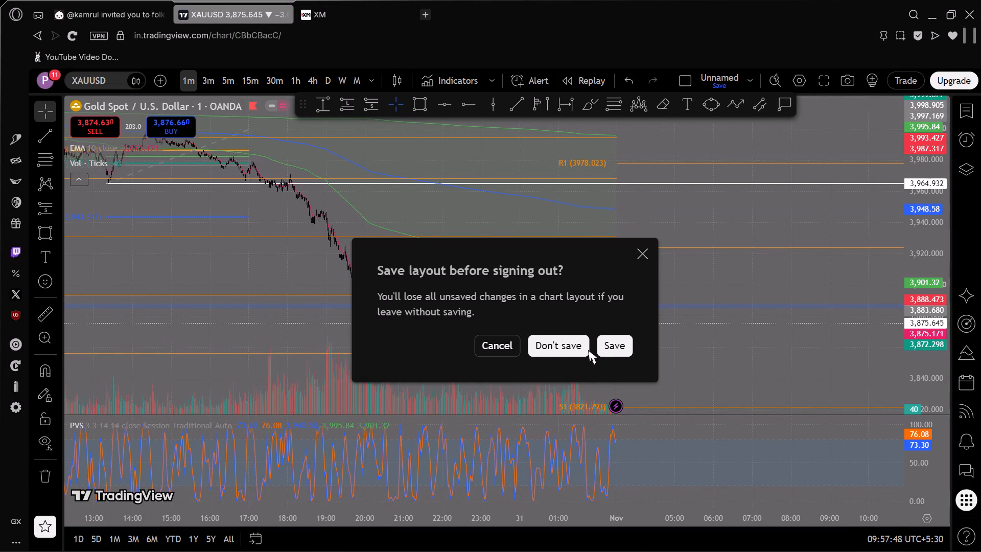
# Save the chart layout and complete signing out of the TradingView account.
pyautogui.click(611, 349)
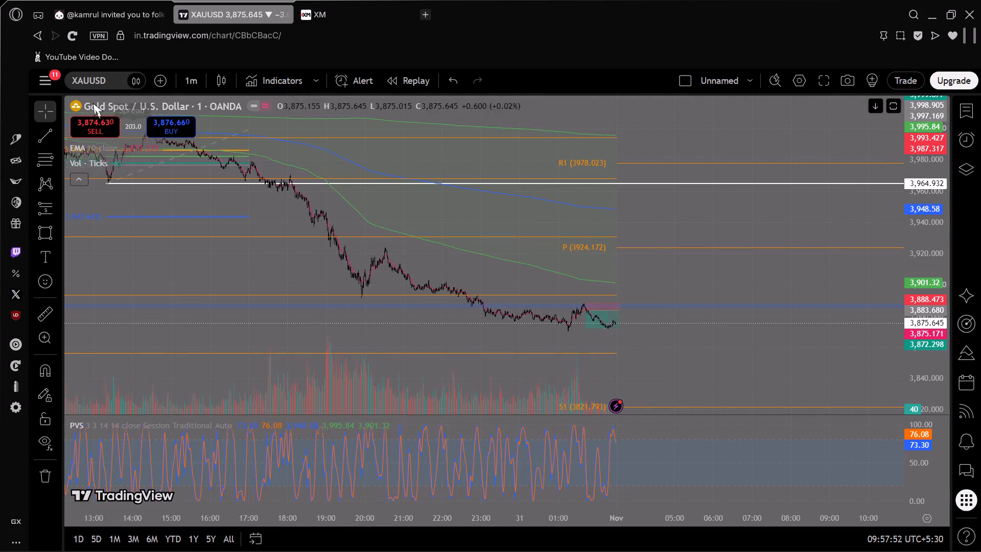
# Open the signed-out chart's main menu to reach the log-in and join options.
pyautogui.click(46, 83)
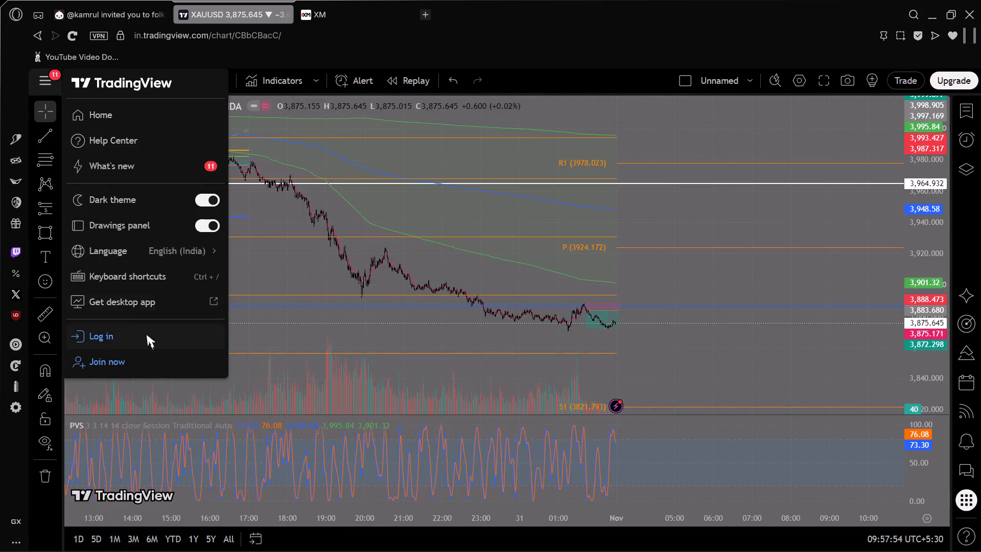
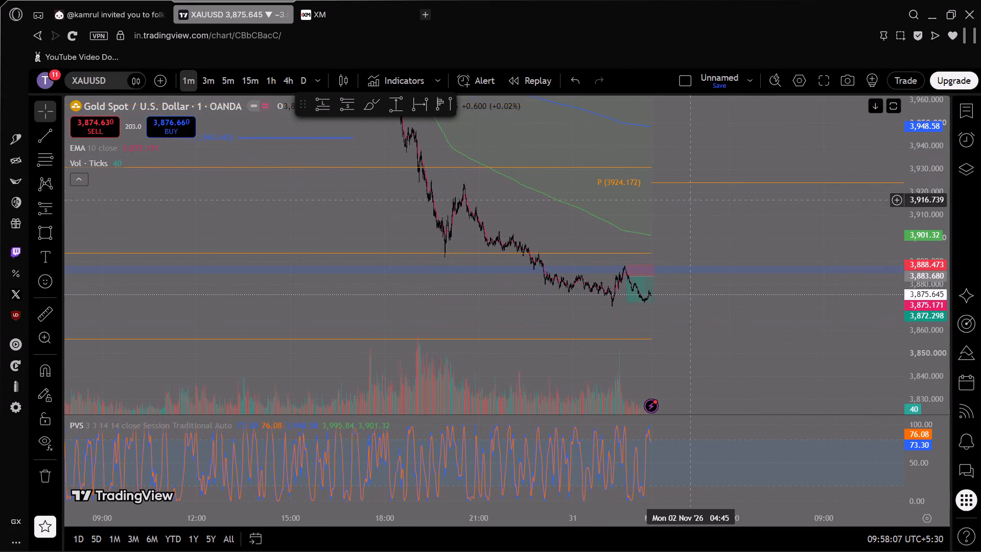
# Delete the short position and the blue zone rectangle near the latest XAUUSD candles.
pyautogui.click(630, 284)
pyautogui.click(509, 124)
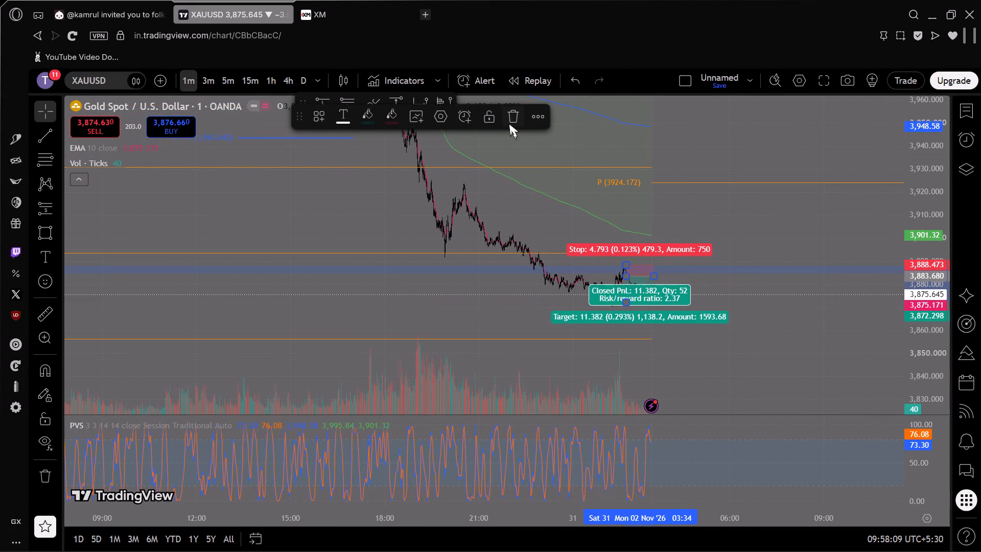
pyautogui.click(690, 273)
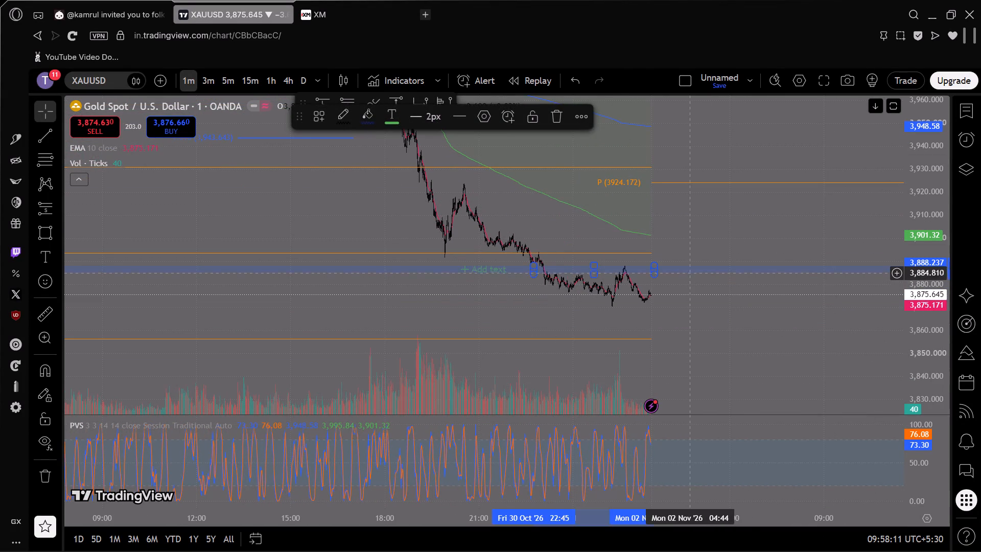
pyautogui.click(555, 121)
# Delete the Fibonacci retracement drawn over the 30 Oct decline.
pyautogui.moveTo(721, 215); pyautogui.dragTo(767, 334)
pyautogui.scroll(-2, 766, 333)
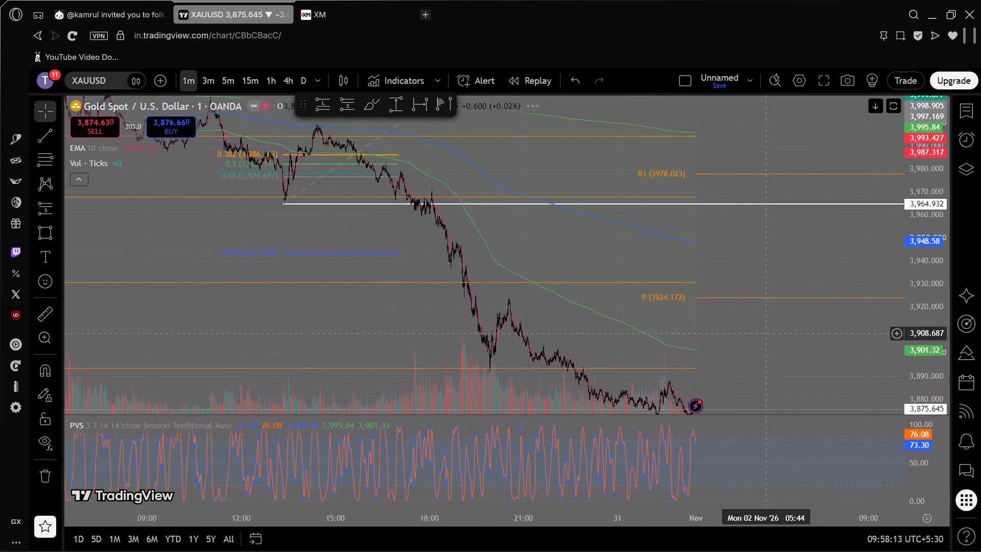
pyautogui.scroll(-1, 766, 333)
pyautogui.scroll(-5, 936, 251)
pyautogui.scroll(-4, 772, 282)
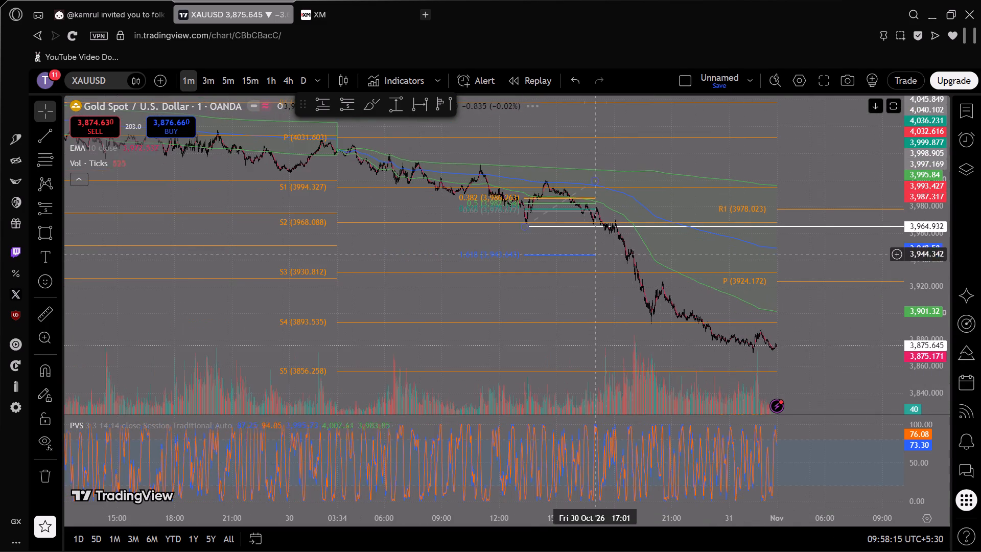
pyautogui.click(576, 256)
pyautogui.click(485, 122)
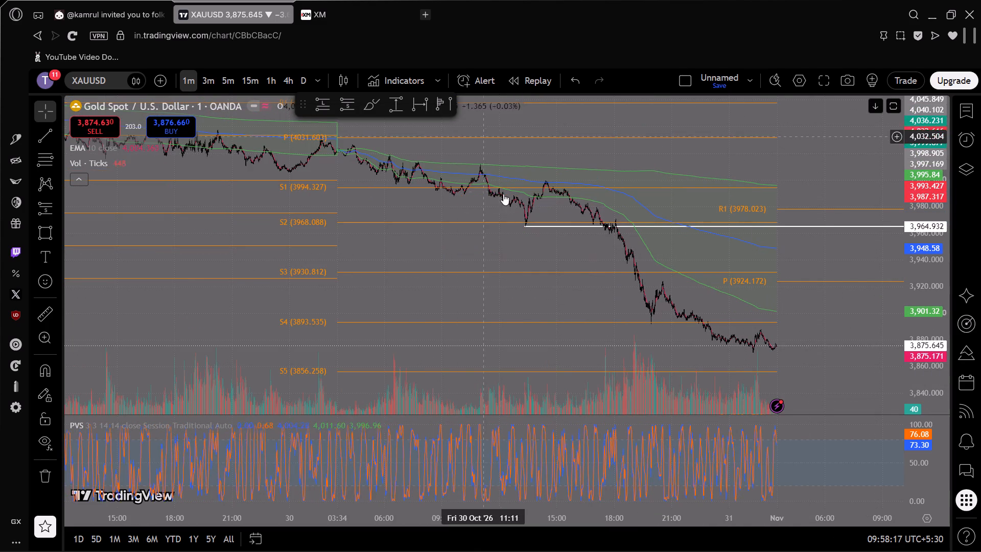
# Delete the white horizontal ray at 3,964.932.
pyautogui.moveTo(512, 201); pyautogui.dragTo(507, 284)
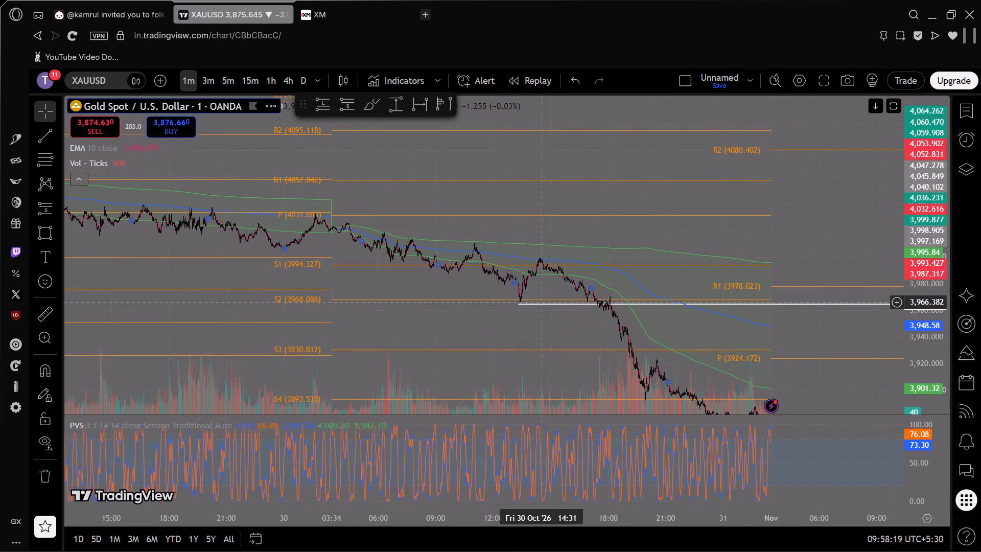
pyautogui.click(545, 305)
pyautogui.click(532, 117)
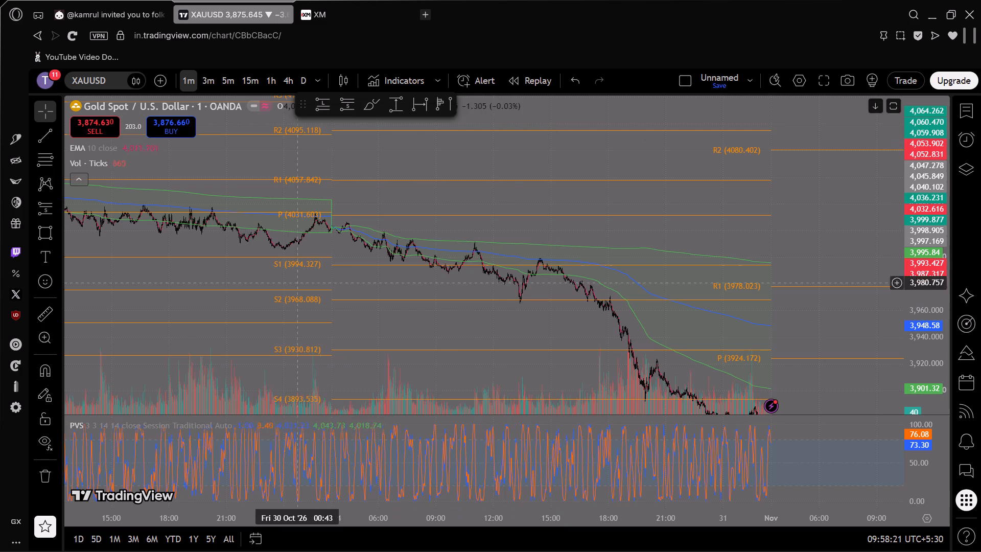
# Remove all remaining drawings from the chart, keeping the indicators.
pyautogui.click(37, 469)
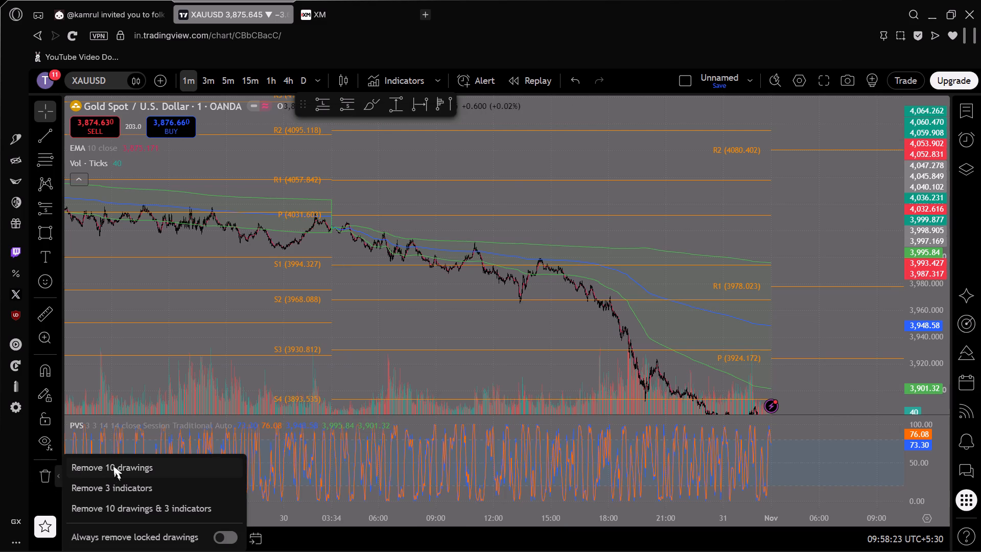
pyautogui.click(149, 467)
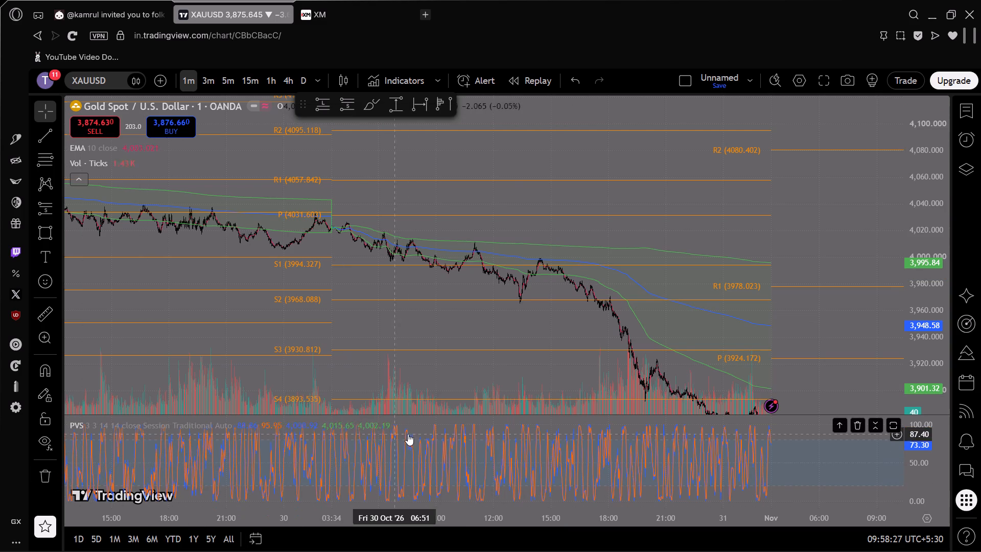
# Move the floating favourite drawing tools clear of the symbol's open, high, low and close values.
pyautogui.scroll(-1, 416, 434)
pyautogui.moveTo(669, 318); pyautogui.dragTo(762, 344)
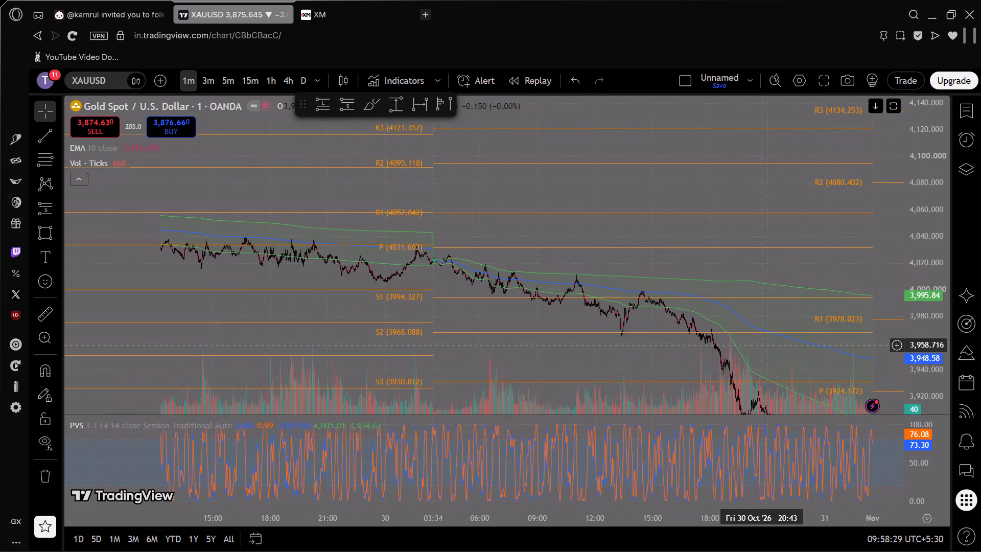
pyautogui.moveTo(762, 344); pyautogui.dragTo(550, 322)
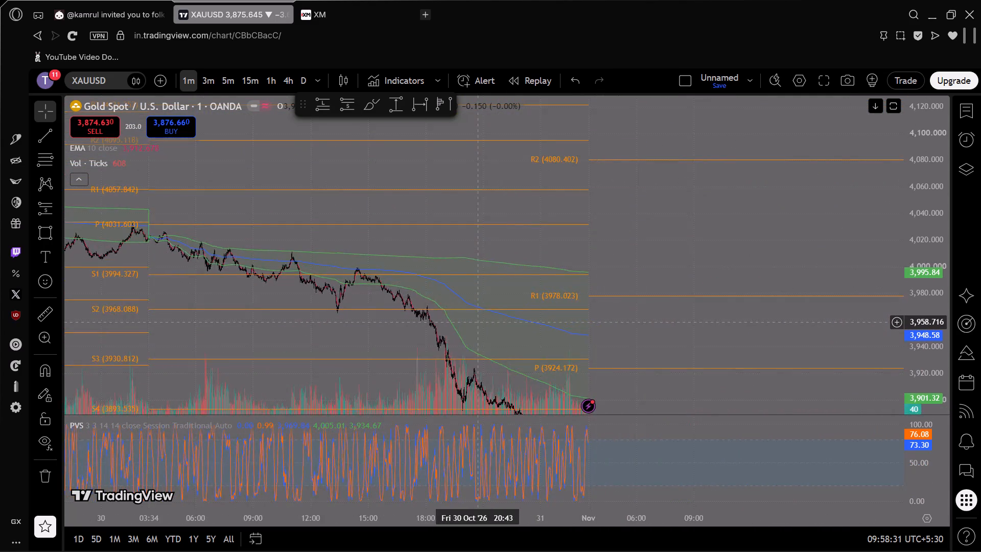
pyautogui.moveTo(550, 322); pyautogui.dragTo(639, 325)
pyautogui.moveTo(301, 112); pyautogui.dragTo(339, 116)
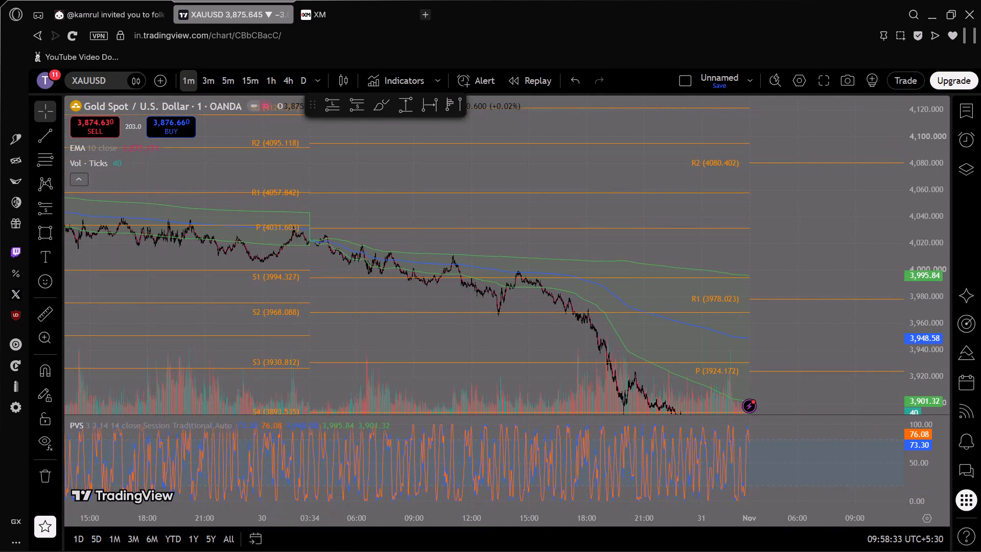
pyautogui.moveTo(339, 116); pyautogui.dragTo(564, 103)
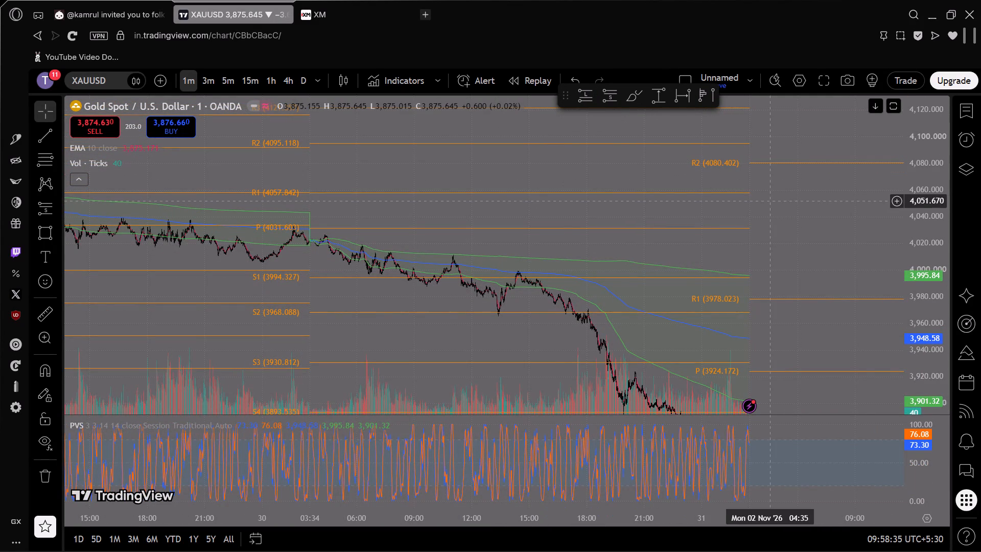
# Examine the 1-minute XAUUSD decline against the pivot levels and the PVS oscillator at different time scales.
pyautogui.moveTo(787, 206); pyautogui.dragTo(828, 239)
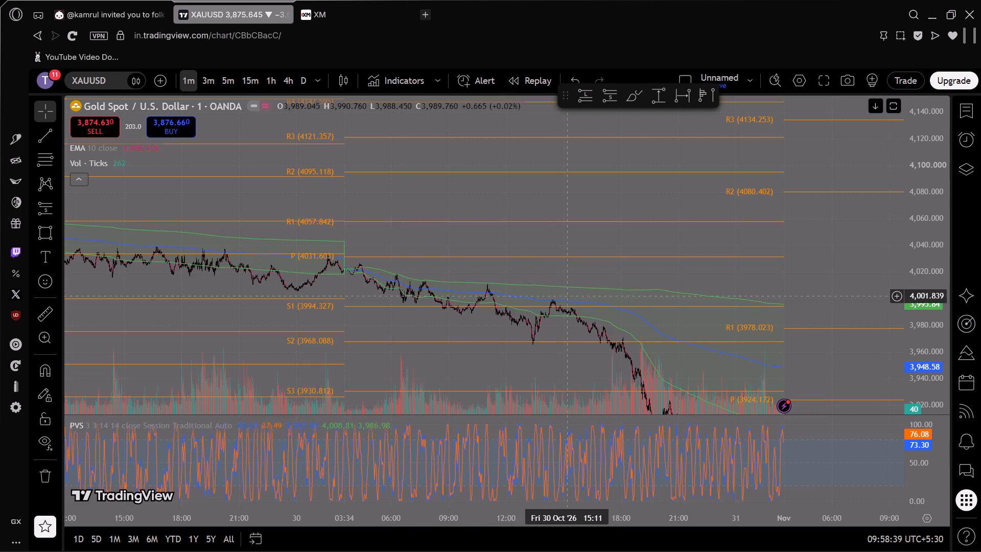
pyautogui.moveTo(571, 273); pyautogui.dragTo(426, 161)
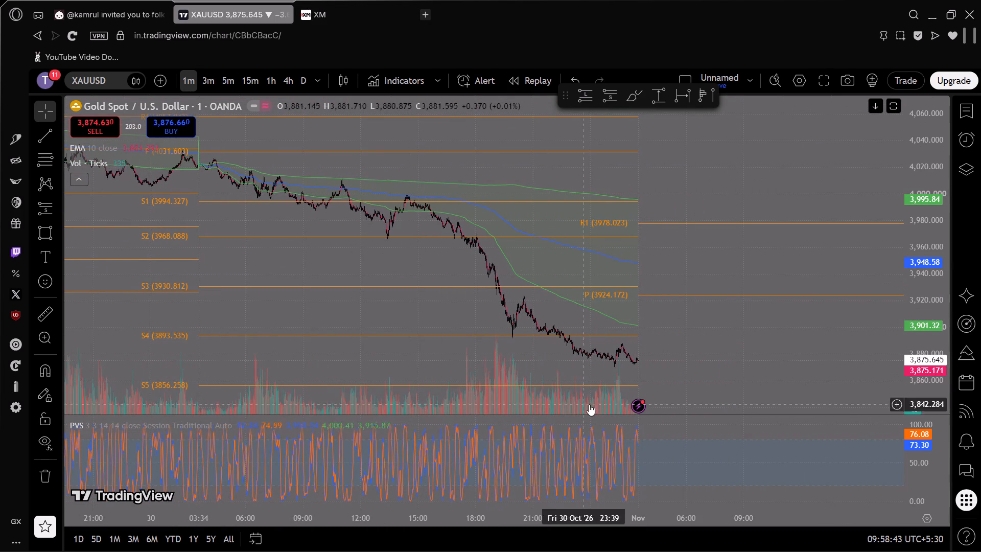
pyautogui.scroll(3, 555, 479)
pyautogui.scroll(-4, 550, 486)
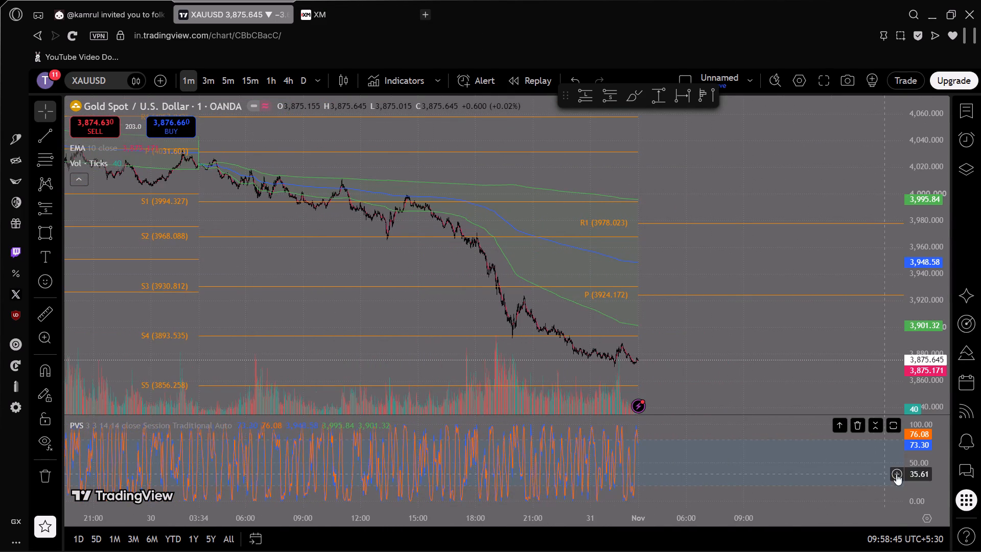
pyautogui.scroll(-2, 925, 462)
pyautogui.scroll(2, 925, 462)
pyautogui.scroll(1, 708, 460)
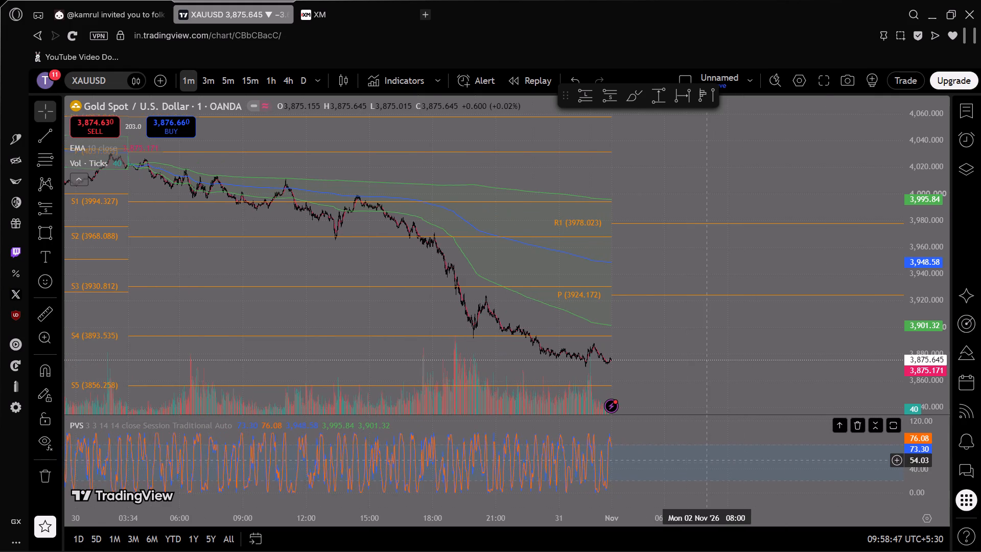
pyautogui.moveTo(620, 466); pyautogui.dragTo(802, 469)
pyautogui.scroll(5, 618, 475)
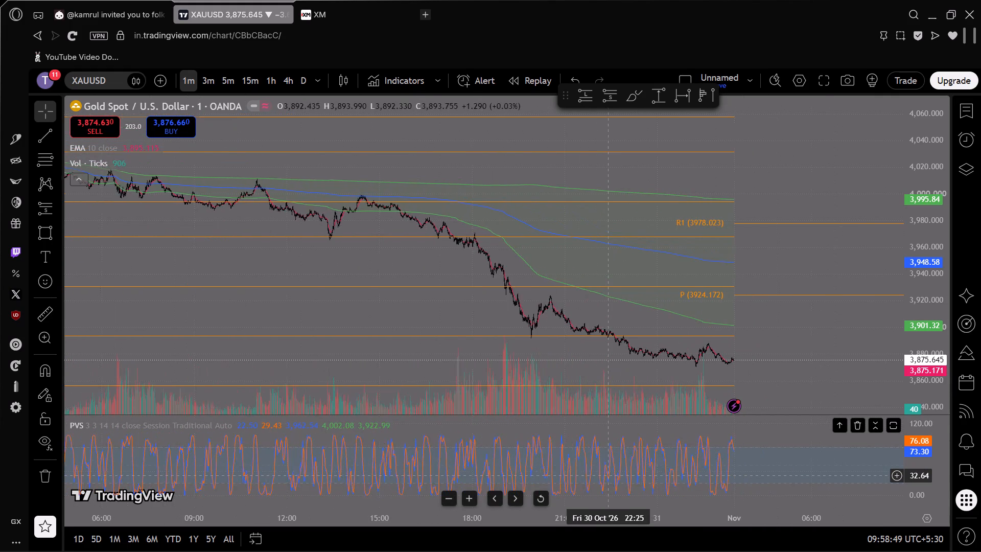
pyautogui.scroll(7, 609, 476)
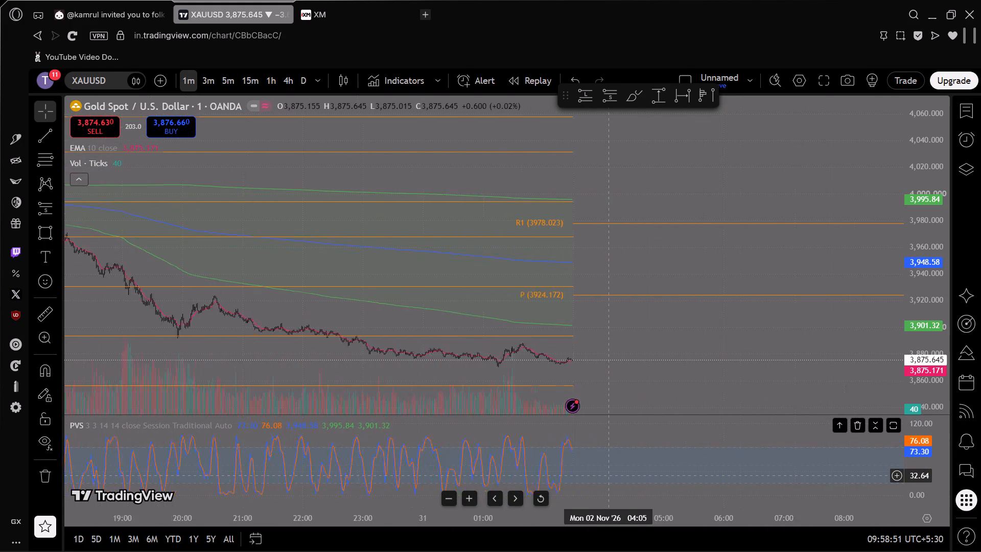
pyautogui.scroll(3, 609, 476)
pyautogui.scroll(-6, 609, 476)
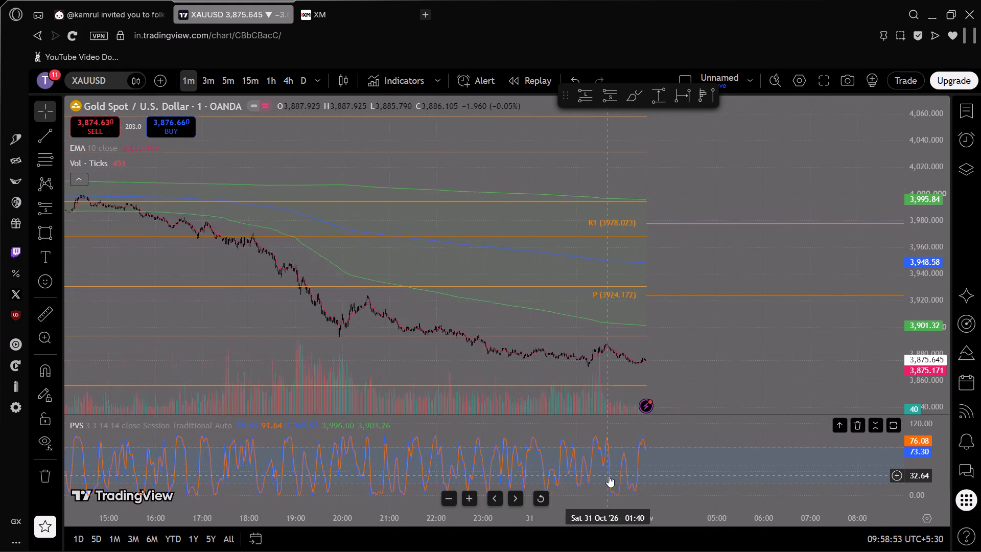
pyautogui.scroll(-6, 609, 476)
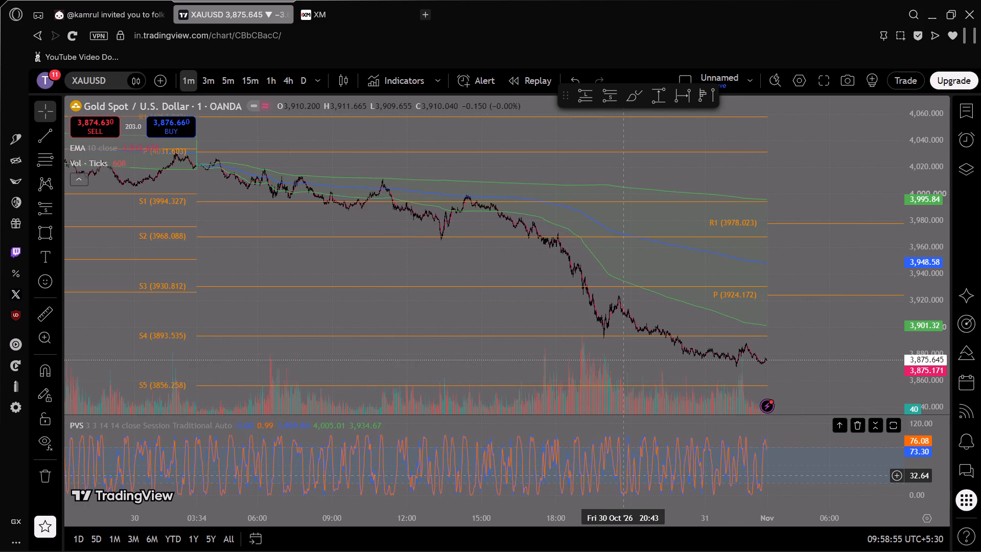
# Examine the most recent 1-minute XAUUSD price action up close and within the wider decline.
pyautogui.scroll(2, 934, 338)
pyautogui.moveTo(838, 331); pyautogui.dragTo(837, 249)
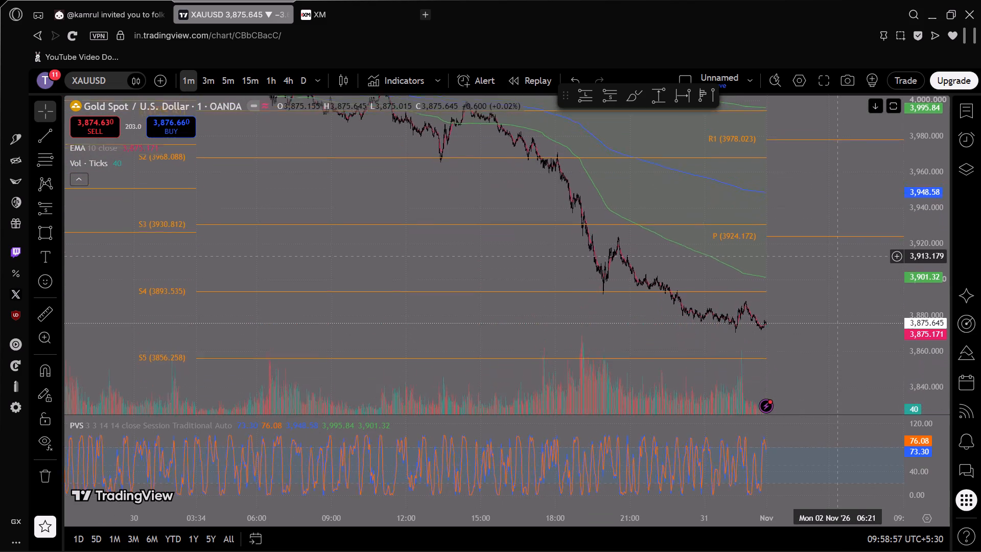
pyautogui.moveTo(837, 249); pyautogui.dragTo(836, 241)
pyautogui.scroll(4, 798, 302)
pyautogui.scroll(1, 766, 350)
pyautogui.scroll(3, 928, 328)
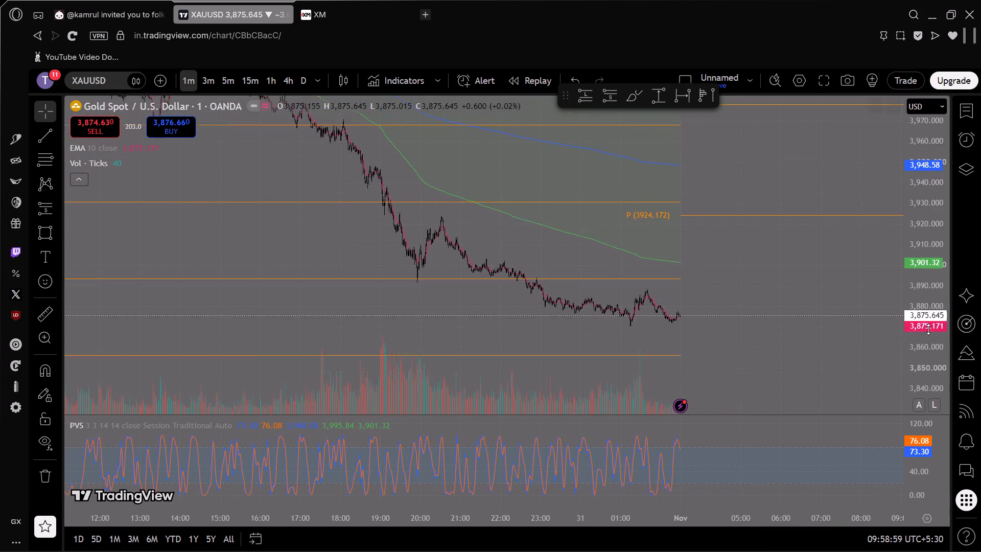
pyautogui.scroll(2, 928, 329)
pyautogui.moveTo(814, 323); pyautogui.dragTo(814, 254)
pyautogui.scroll(5, 700, 340)
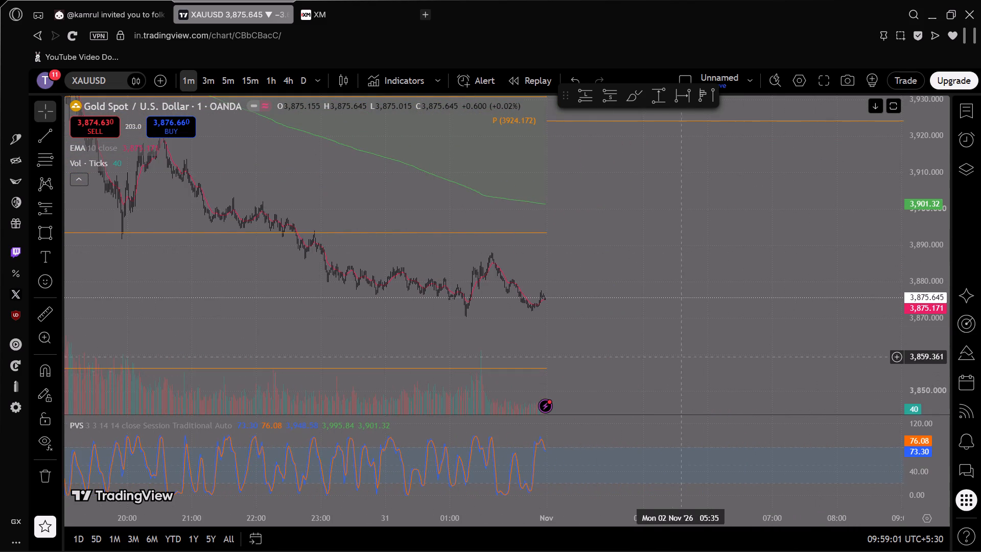
pyautogui.scroll(5, 930, 349)
pyautogui.moveTo(674, 296); pyautogui.dragTo(756, 247)
pyautogui.scroll(3, 643, 337)
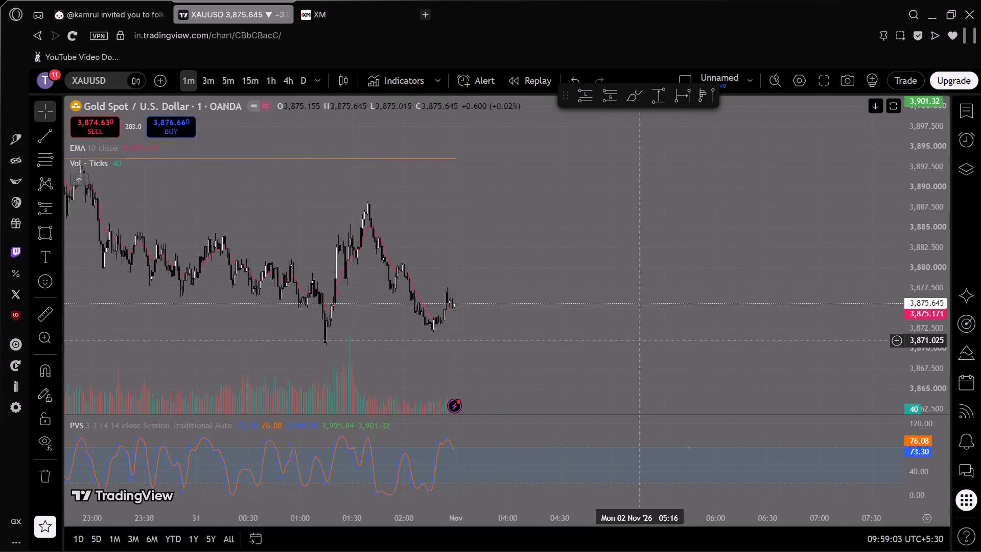
pyautogui.scroll(3, 639, 340)
pyautogui.moveTo(570, 338); pyautogui.dragTo(742, 303)
pyautogui.scroll(-4, 940, 275)
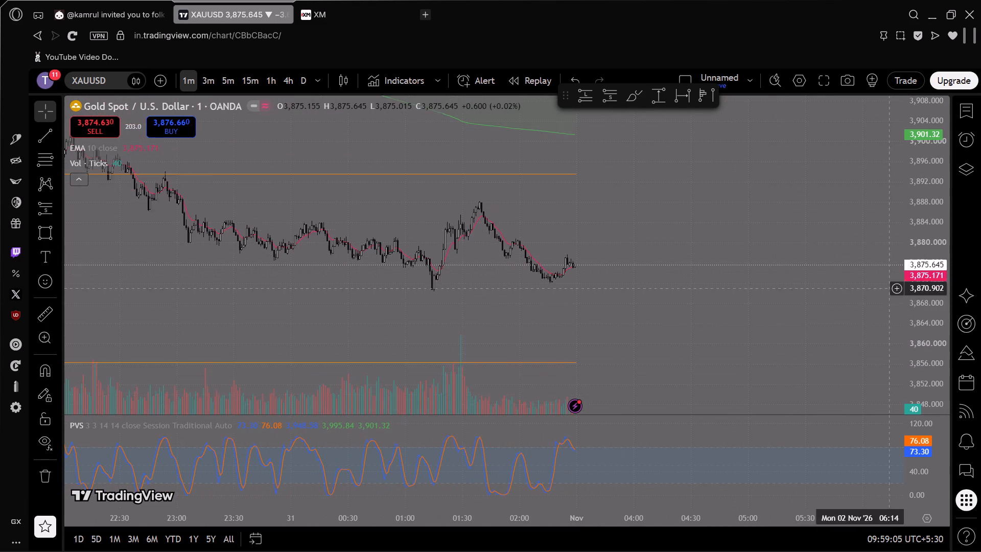
pyautogui.scroll(-6, 731, 309)
pyautogui.moveTo(637, 216); pyautogui.dragTo(639, 264)
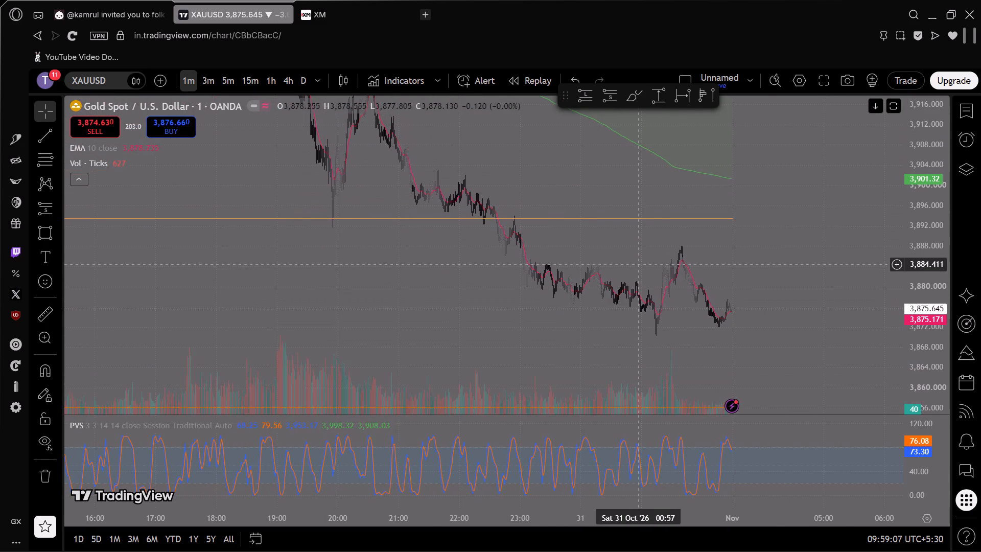
pyautogui.scroll(-2, 669, 290)
pyautogui.scroll(-4, 947, 290)
pyautogui.scroll(-4, 832, 305)
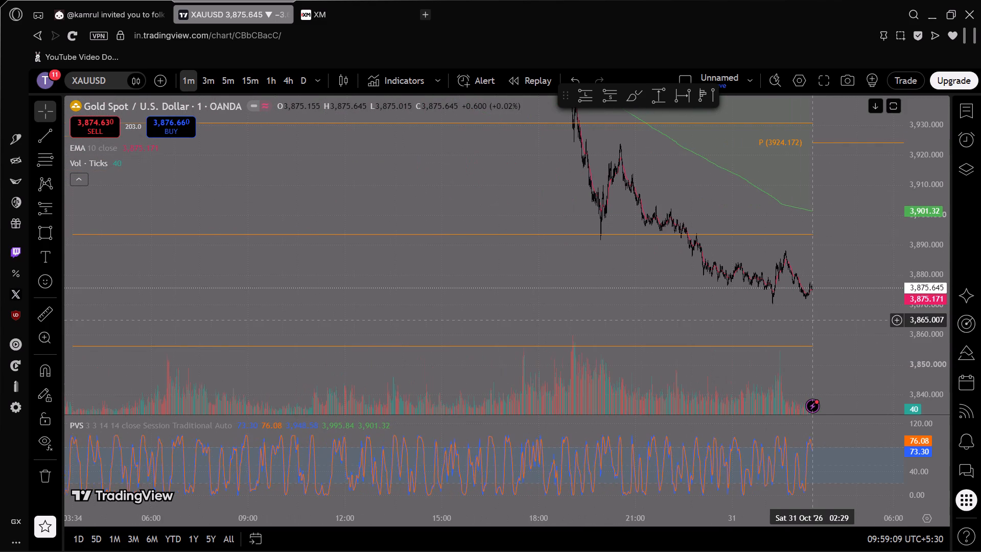
pyautogui.moveTo(798, 316); pyautogui.dragTo(709, 339)
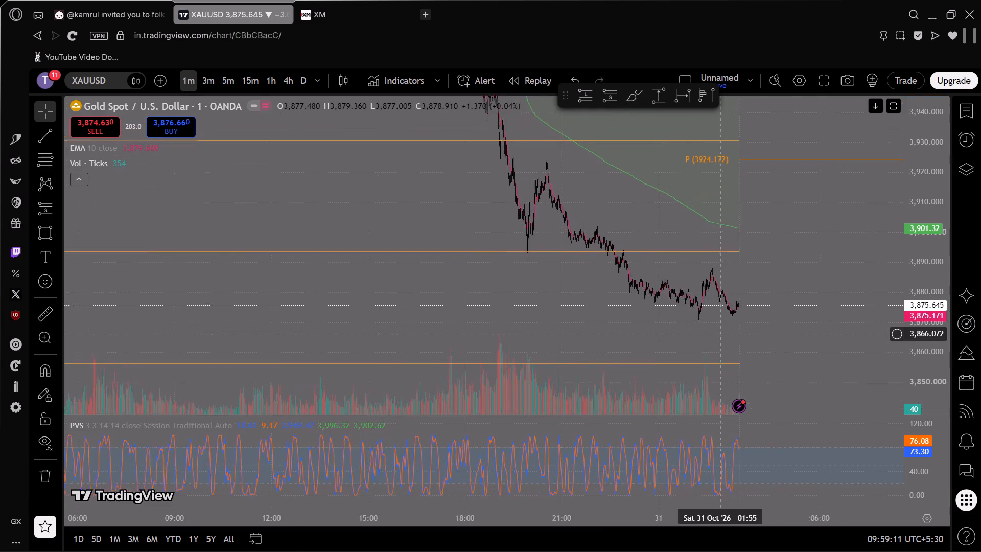
pyautogui.moveTo(709, 339); pyautogui.dragTo(658, 364)
pyautogui.scroll(-3, 924, 278)
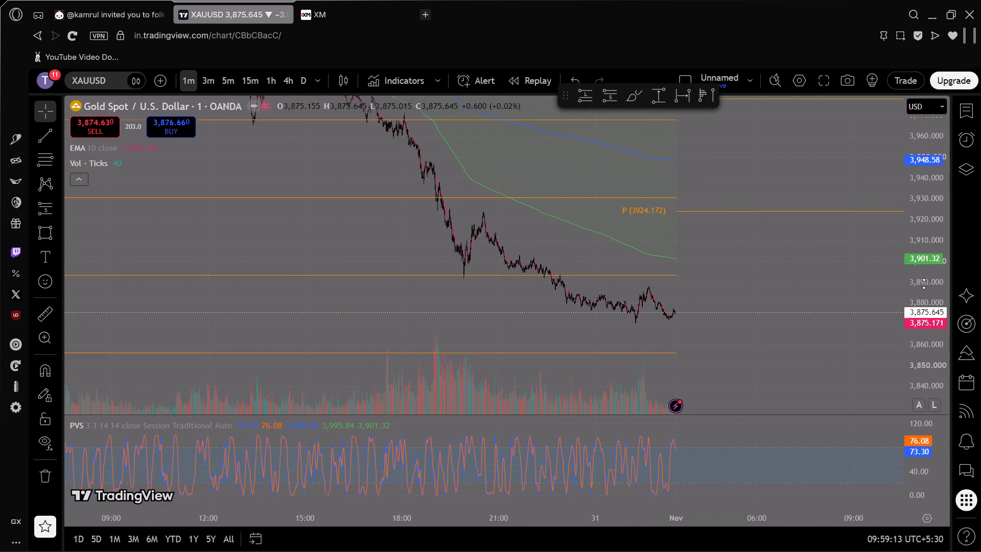
pyautogui.scroll(-2, 811, 324)
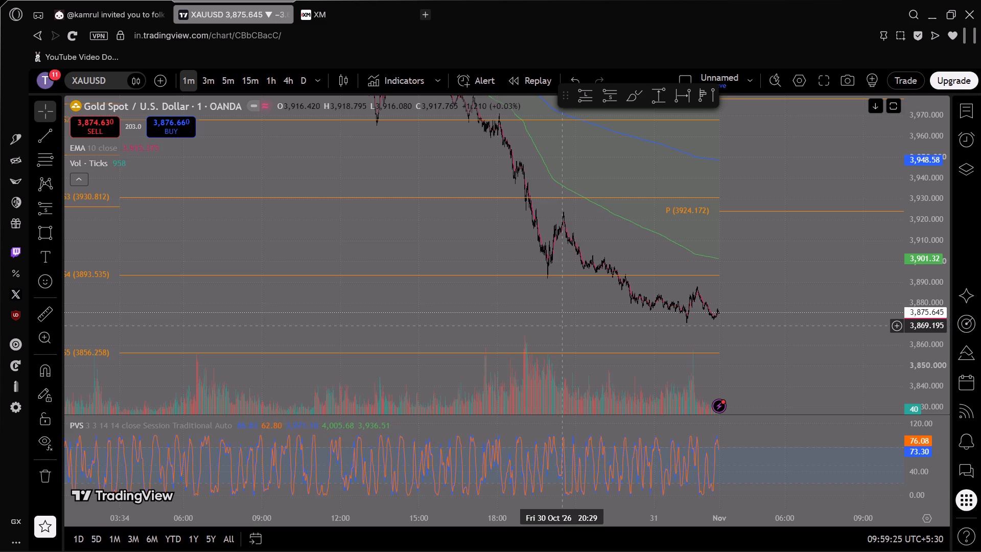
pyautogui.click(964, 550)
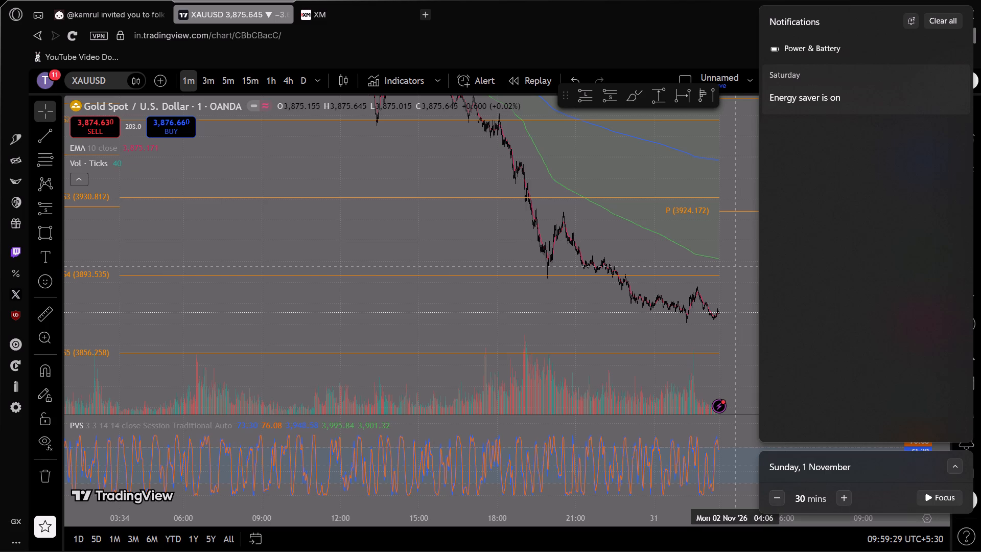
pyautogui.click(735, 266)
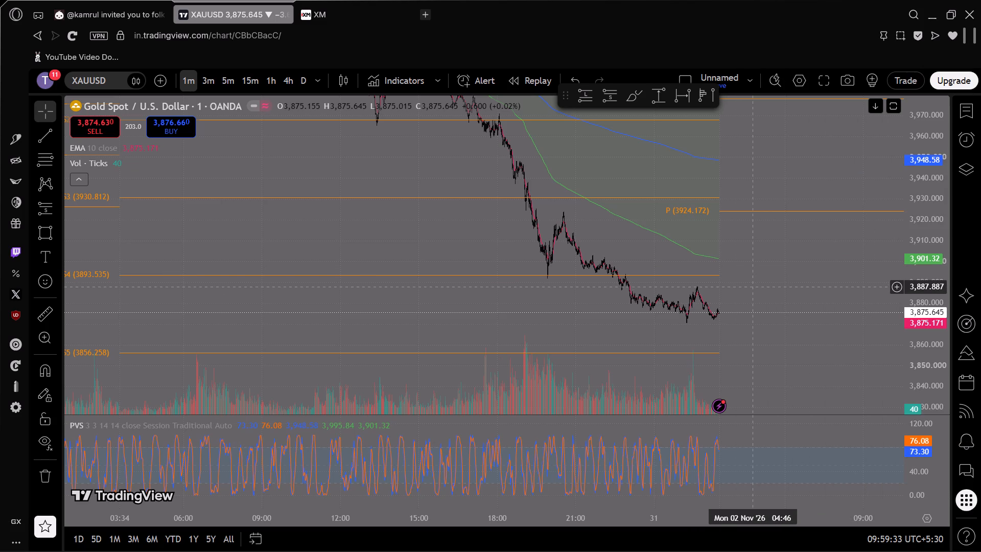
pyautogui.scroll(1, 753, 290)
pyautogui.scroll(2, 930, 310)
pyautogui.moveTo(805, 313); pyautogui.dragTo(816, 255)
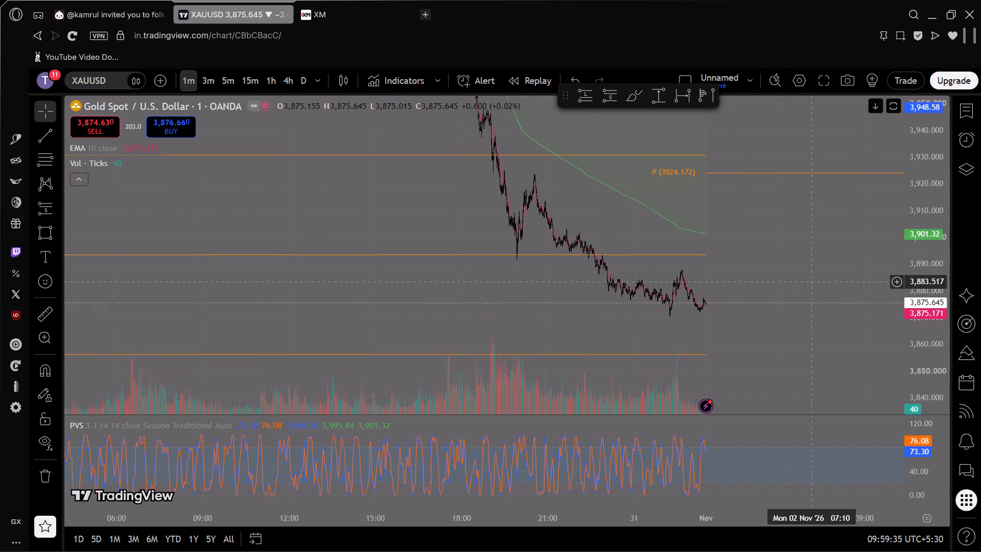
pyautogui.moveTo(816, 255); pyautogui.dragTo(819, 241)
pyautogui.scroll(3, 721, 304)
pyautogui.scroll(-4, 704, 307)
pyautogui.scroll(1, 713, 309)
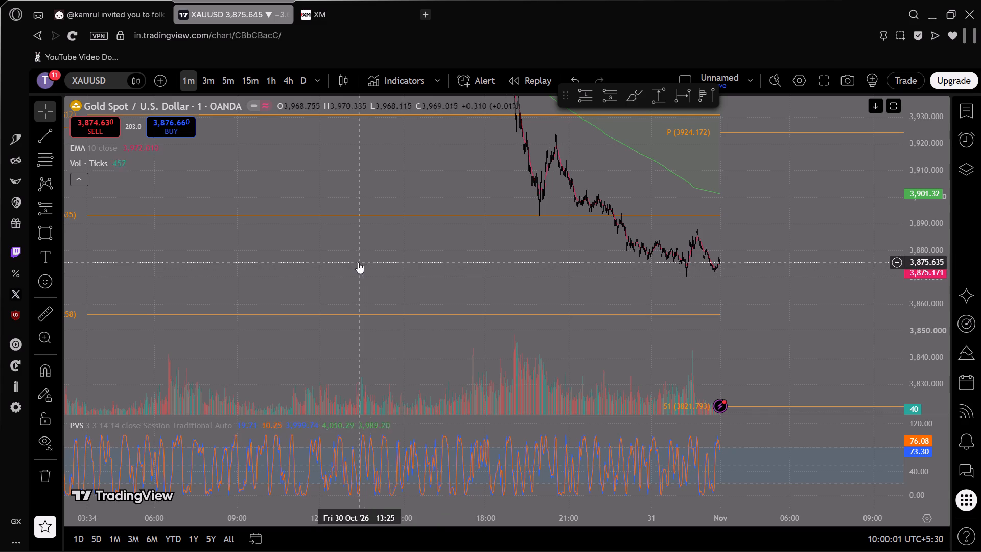
# Examine the 30 October XAUUSD sell-off and its latest price action against the S3, S4 and S5 pivot levels.
pyautogui.moveTo(357, 256); pyautogui.dragTo(526, 306)
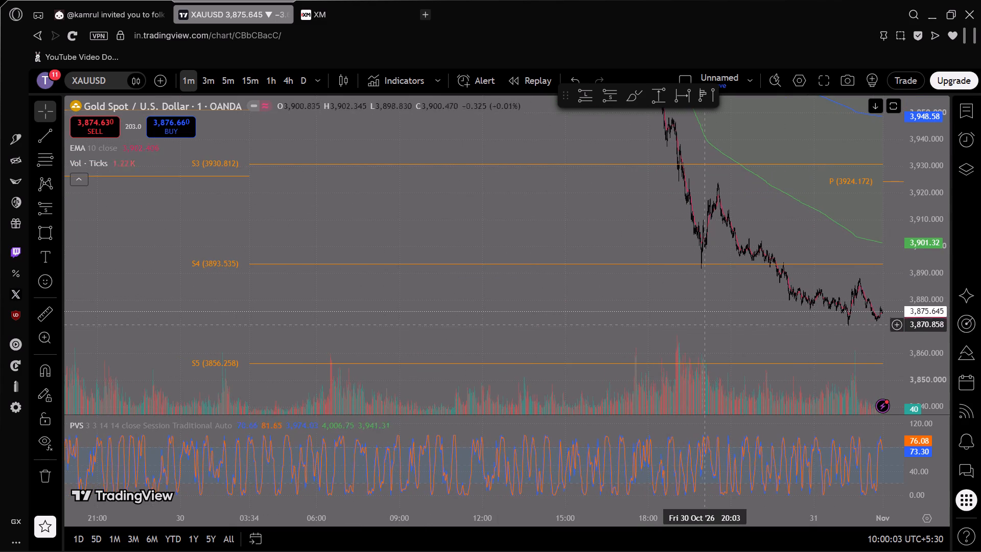
pyautogui.scroll(1, 707, 324)
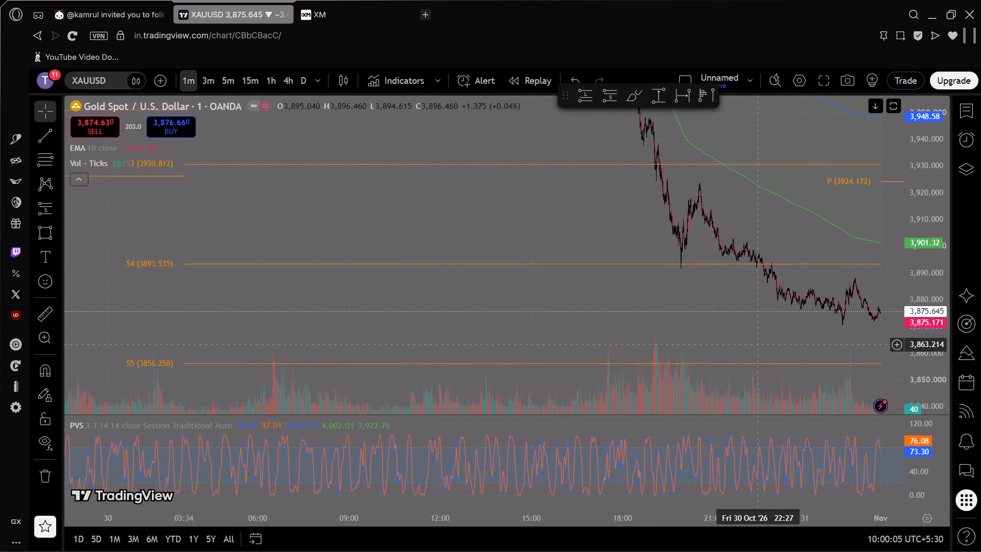
pyautogui.moveTo(765, 339); pyautogui.dragTo(634, 355)
pyautogui.scroll(2, 549, 268)
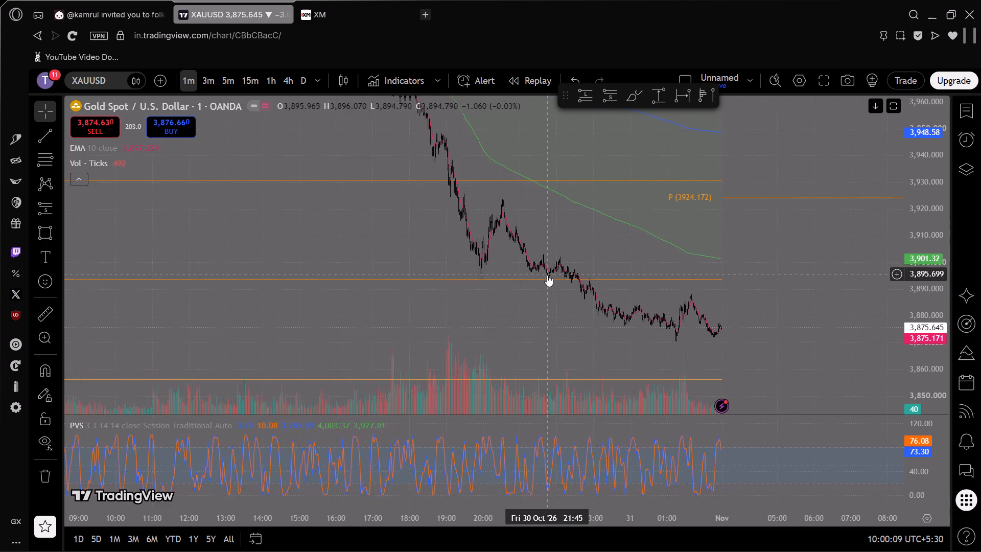
pyautogui.scroll(1, 547, 275)
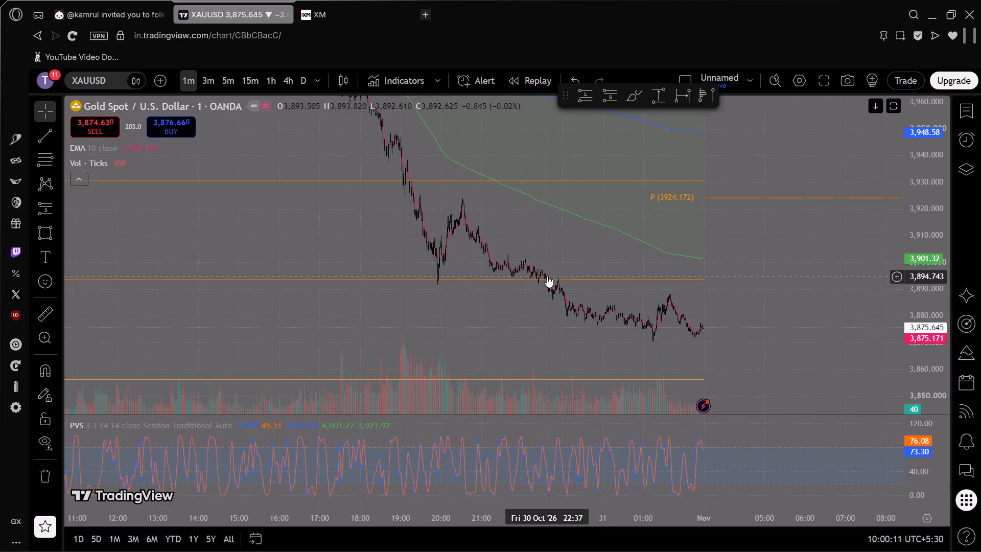
pyautogui.scroll(-3, 547, 276)
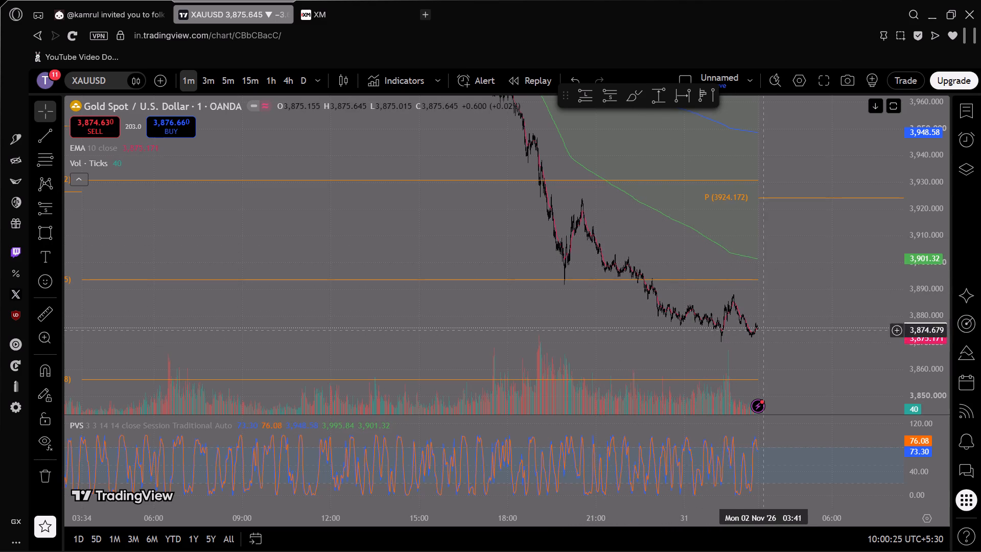
pyautogui.moveTo(527, 227); pyautogui.dragTo(515, 317)
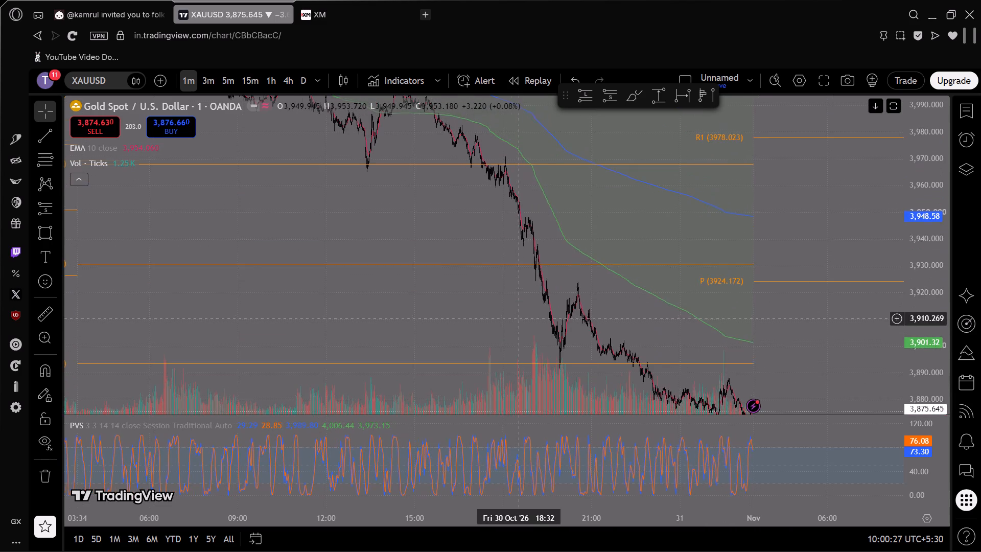
pyautogui.moveTo(515, 317); pyautogui.dragTo(461, 248)
pyautogui.scroll(-2, 924, 281)
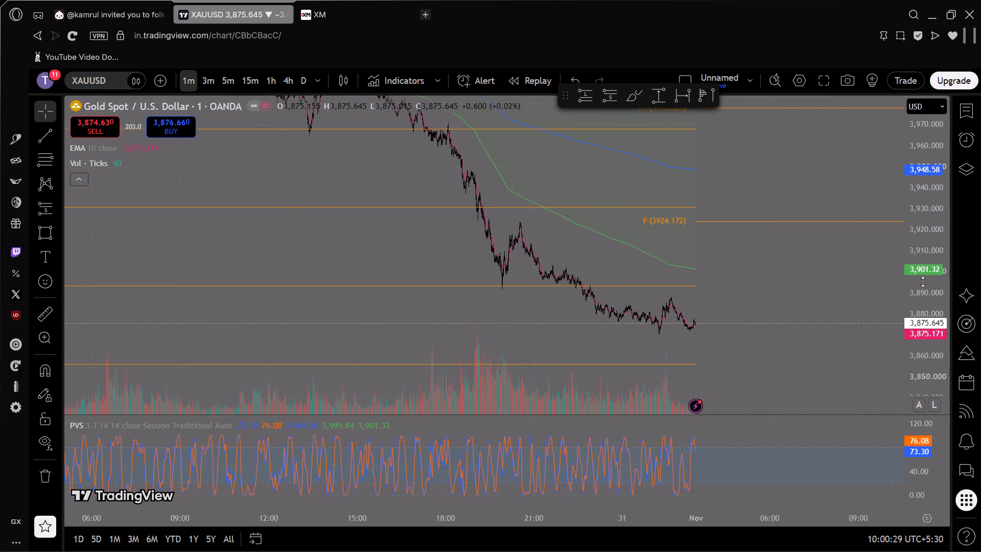
pyautogui.scroll(-1, 704, 295)
pyautogui.moveTo(468, 246); pyautogui.dragTo(512, 295)
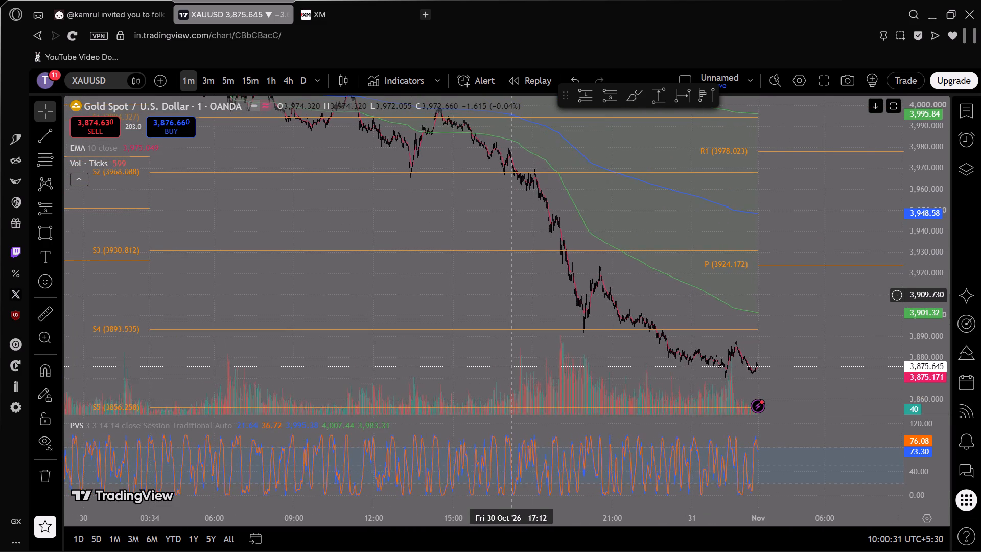
pyautogui.moveTo(512, 295); pyautogui.dragTo(517, 291)
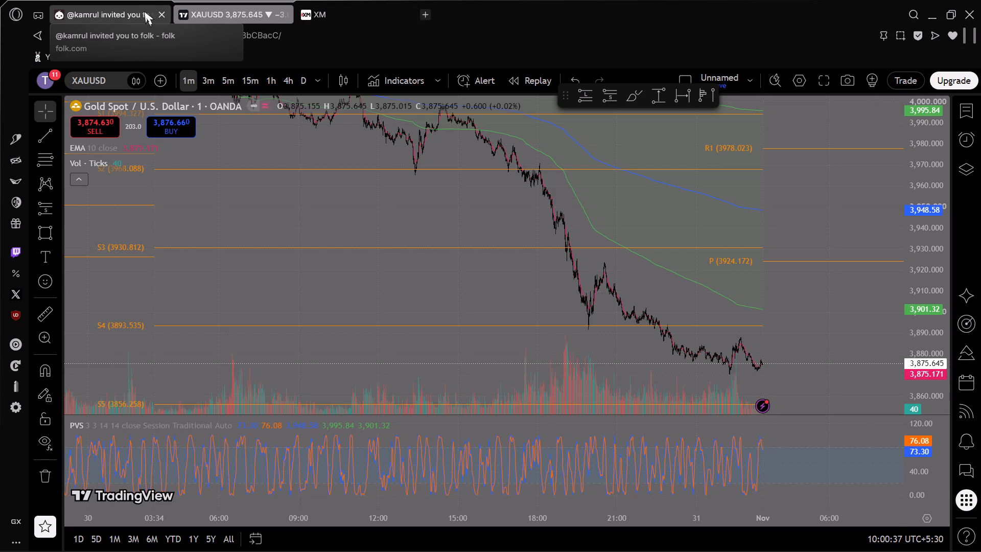
# Examine the wider 1-minute XAUUSD decline across the pivot levels and moving-average bands up to the latest candles.
pyautogui.moveTo(421, 220); pyautogui.dragTo(414, 223)
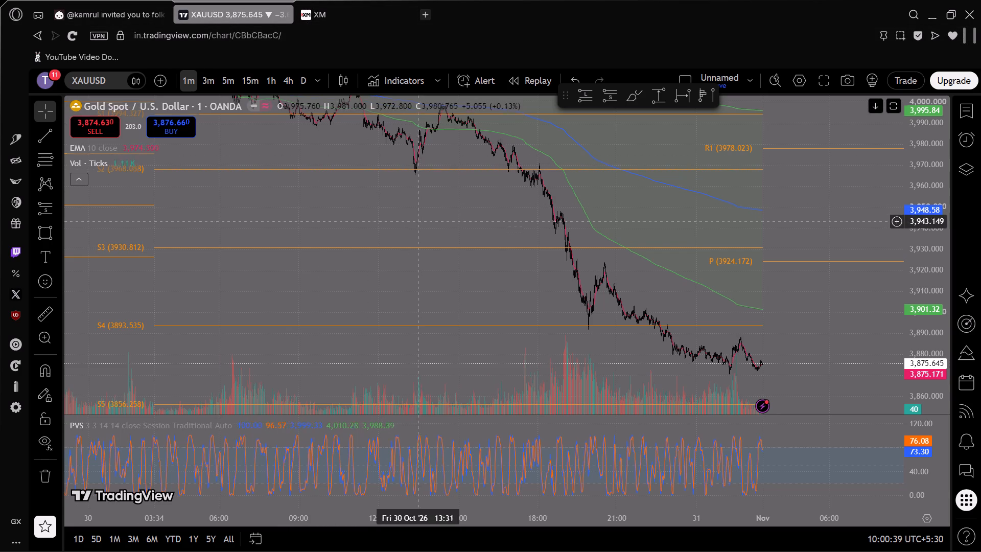
pyautogui.moveTo(414, 223); pyautogui.dragTo(398, 226)
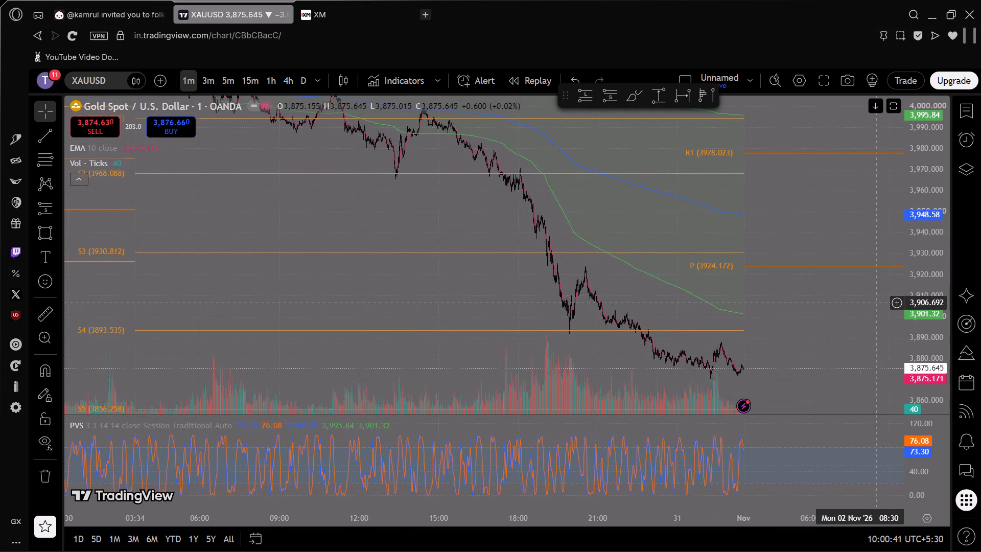
pyautogui.scroll(-2, 879, 303)
pyautogui.scroll(-3, 924, 295)
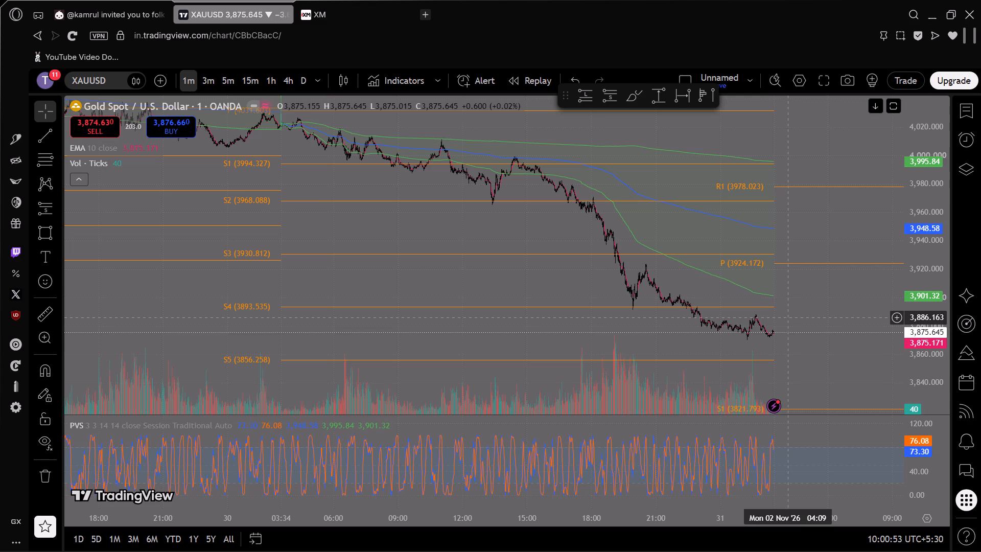
pyautogui.scroll(6, 788, 317)
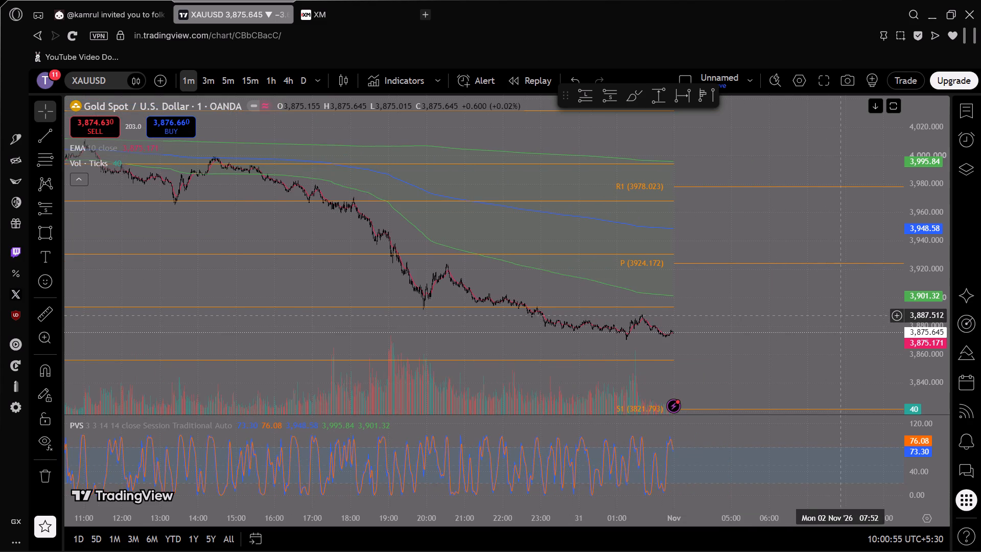
pyautogui.scroll(5, 927, 310)
pyautogui.scroll(-5, 927, 310)
pyautogui.scroll(-5, 767, 325)
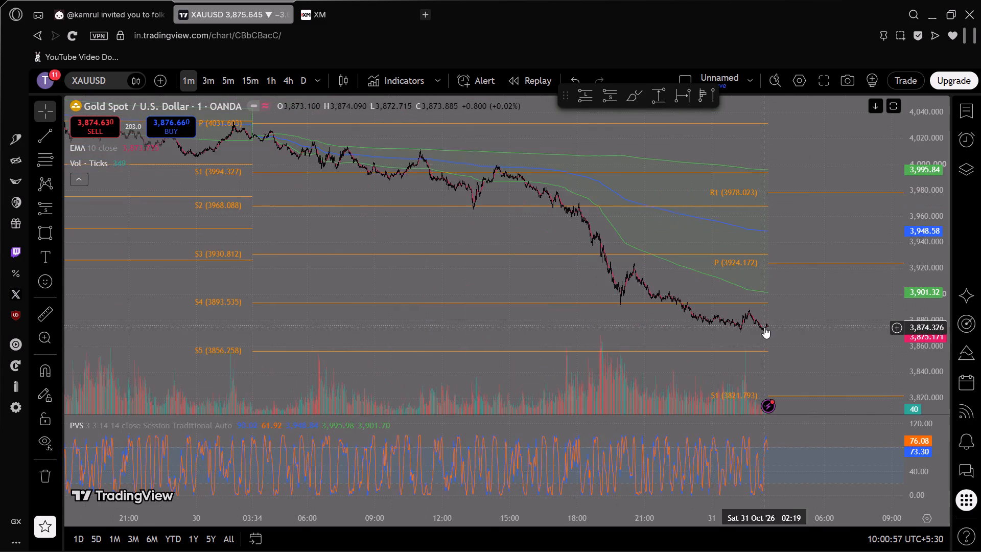
# Search the indicators for "fib" and leave the indicator list without adding one.
pyautogui.click(392, 79)
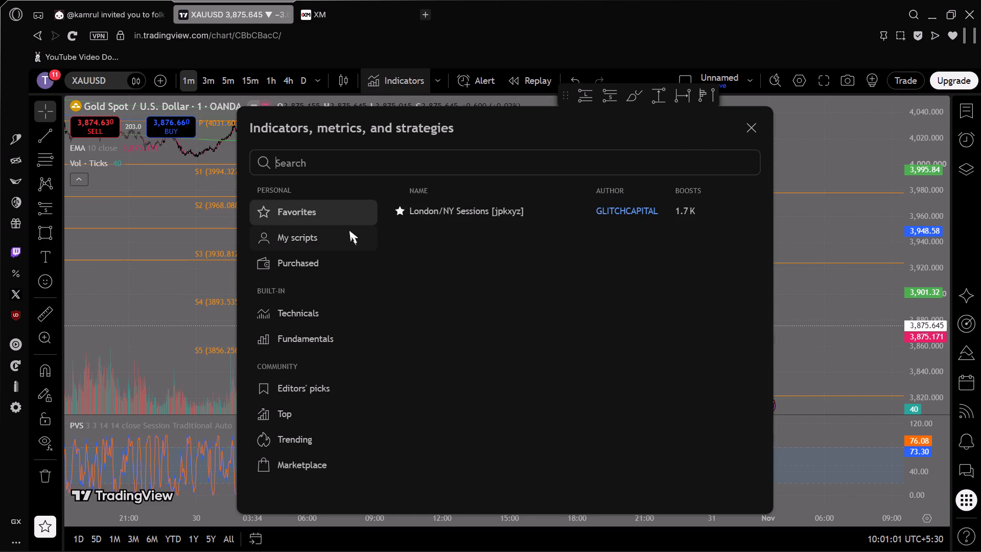
pyautogui.click(402, 159)
pyautogui.write('fibb')
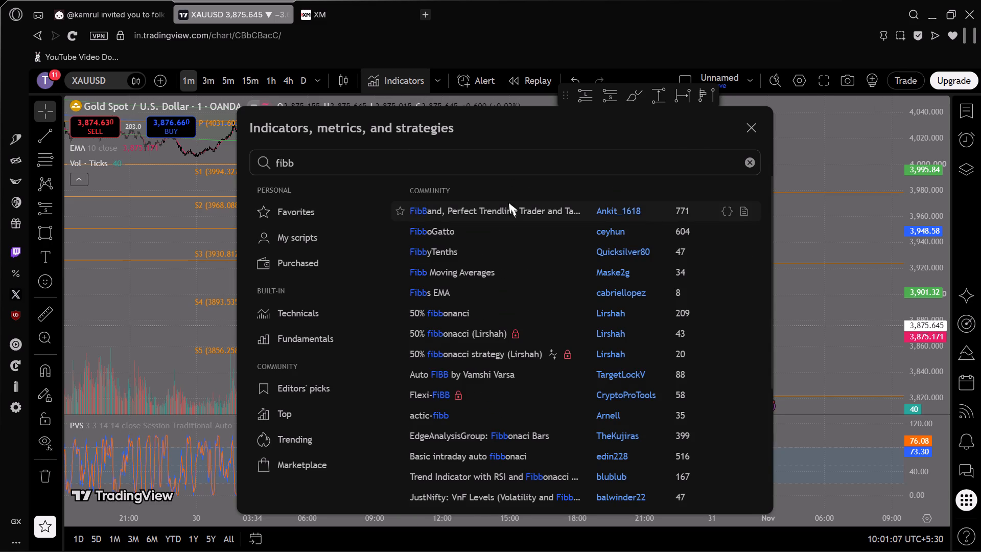
pyautogui.press('BackSpace')
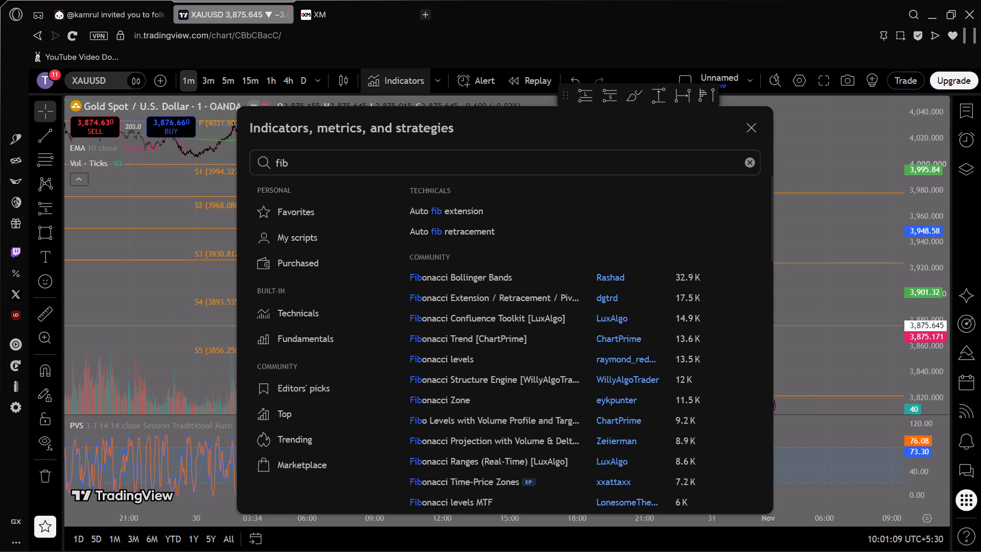
pyautogui.click(751, 133)
# Look through the forecasting, volume-based, measuring, pattern, Elliott wave and cycle drawing tools for a Fibonacci tool.
pyautogui.click(60, 210)
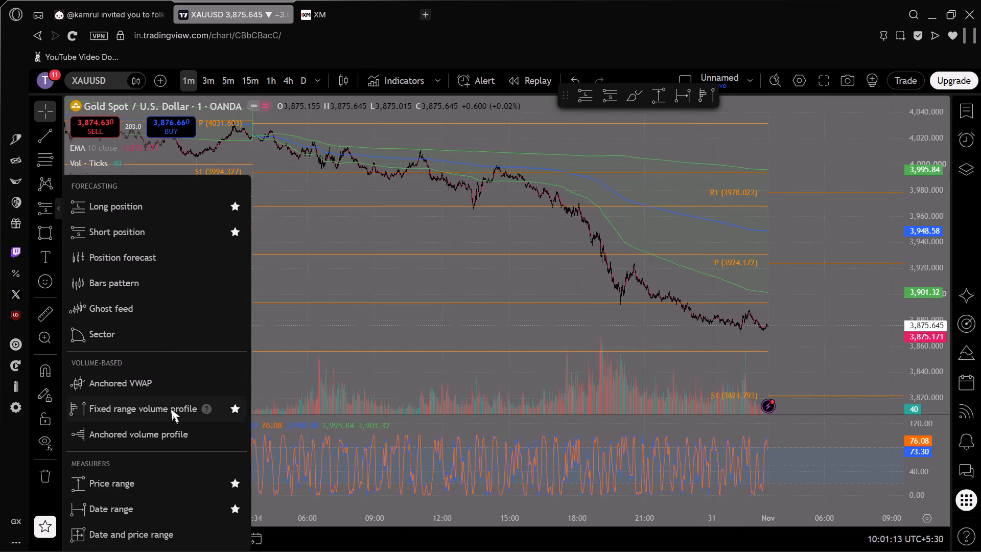
pyautogui.scroll(-4, 166, 463)
pyautogui.click(321, 275)
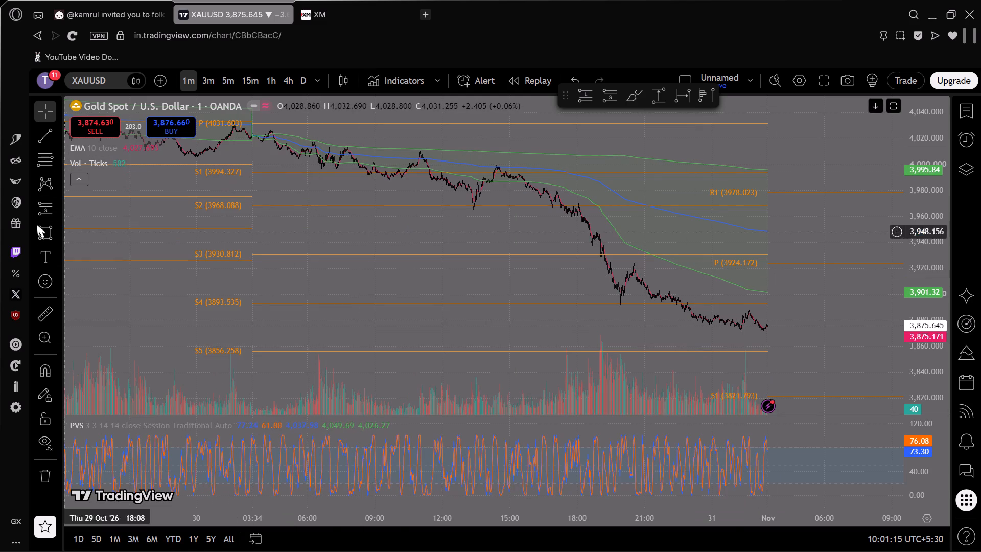
pyautogui.click(58, 186)
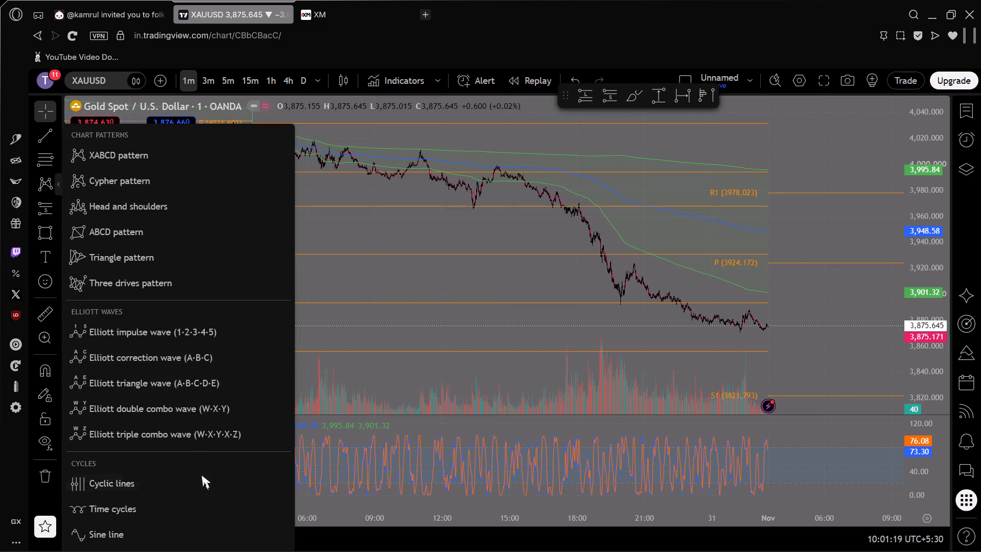
pyautogui.scroll(-4, 196, 490)
pyautogui.scroll(1, 185, 241)
pyautogui.scroll(-3, 179, 316)
pyautogui.scroll(-1, 201, 397)
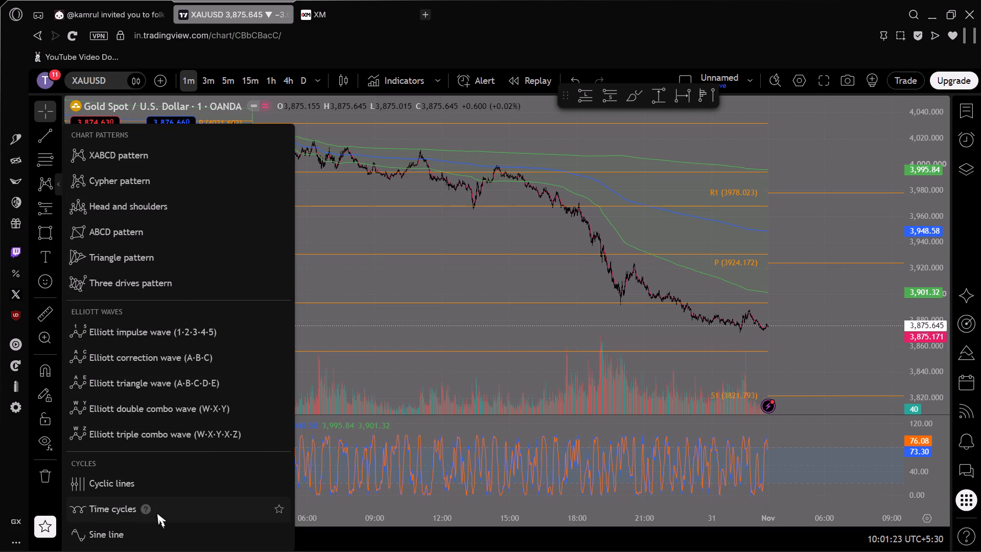
pyautogui.scroll(-2, 157, 514)
pyautogui.click(409, 286)
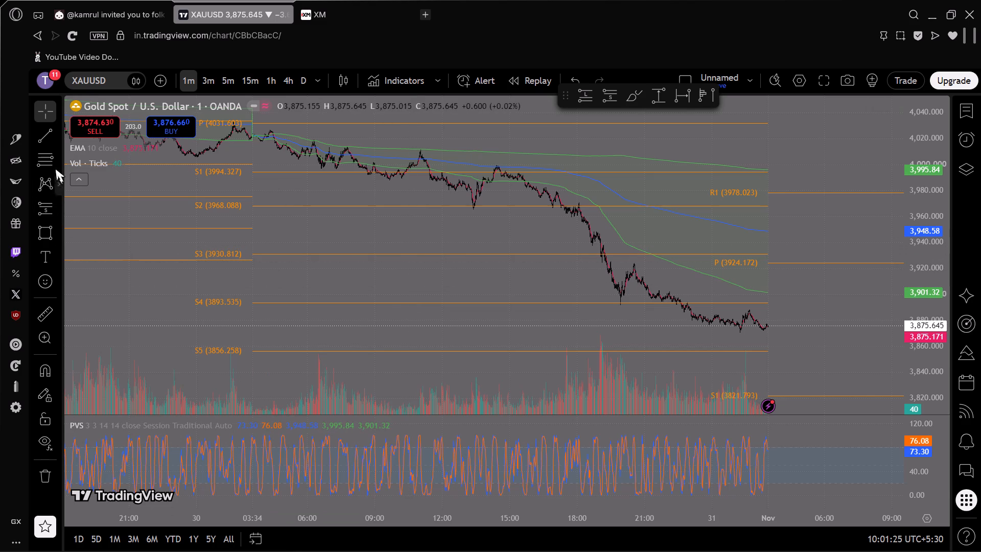
# Add the Fib retracement tool to the favourite drawing tools.
pyautogui.click(60, 160)
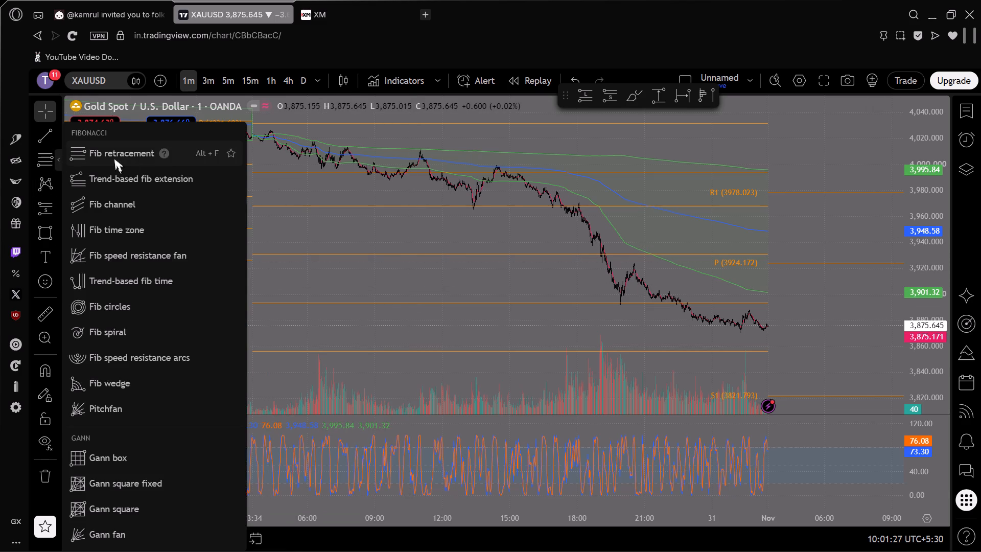
pyautogui.click(231, 149)
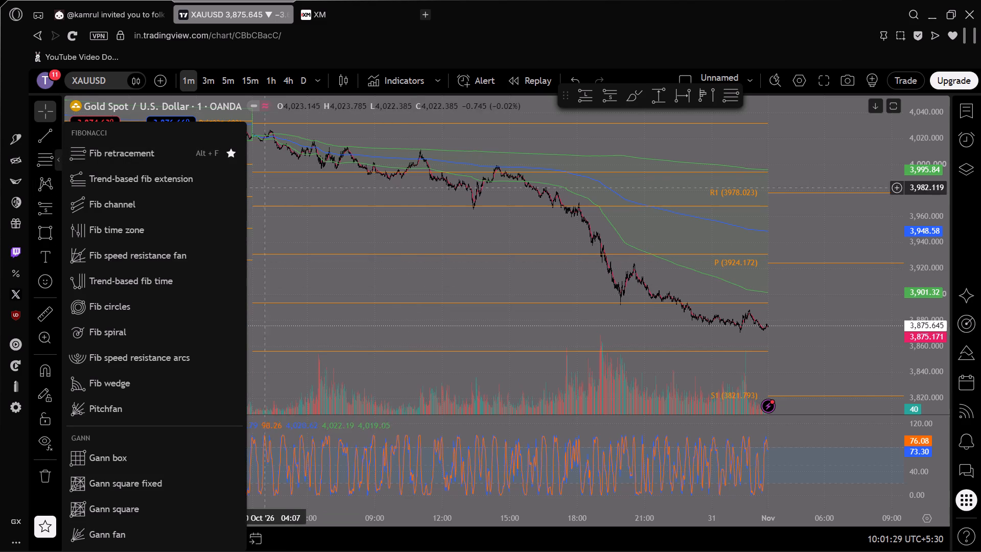
pyautogui.click(354, 222)
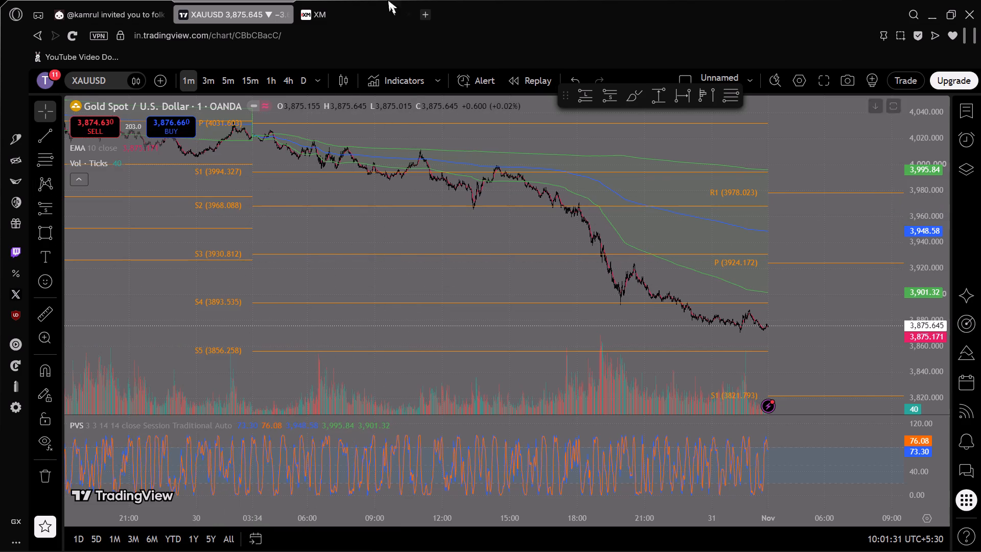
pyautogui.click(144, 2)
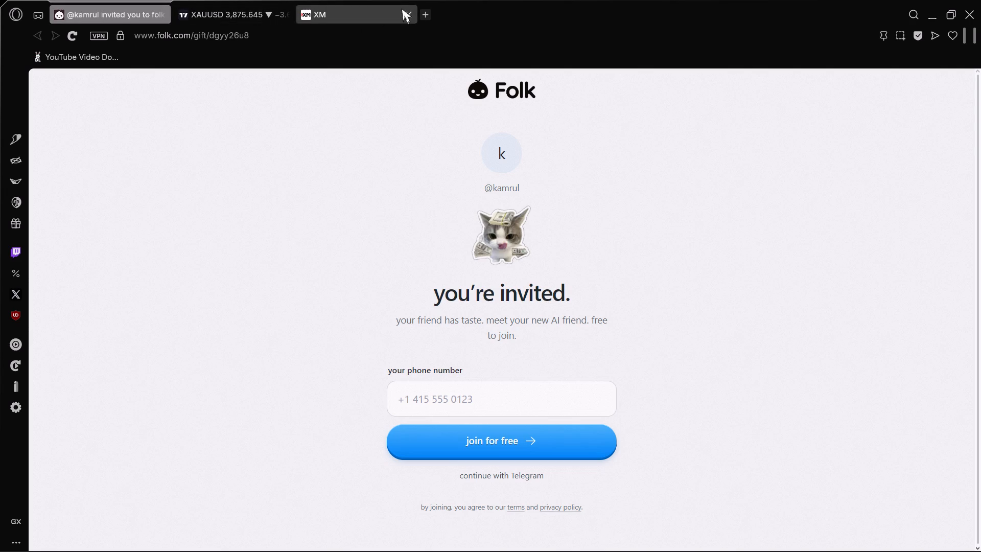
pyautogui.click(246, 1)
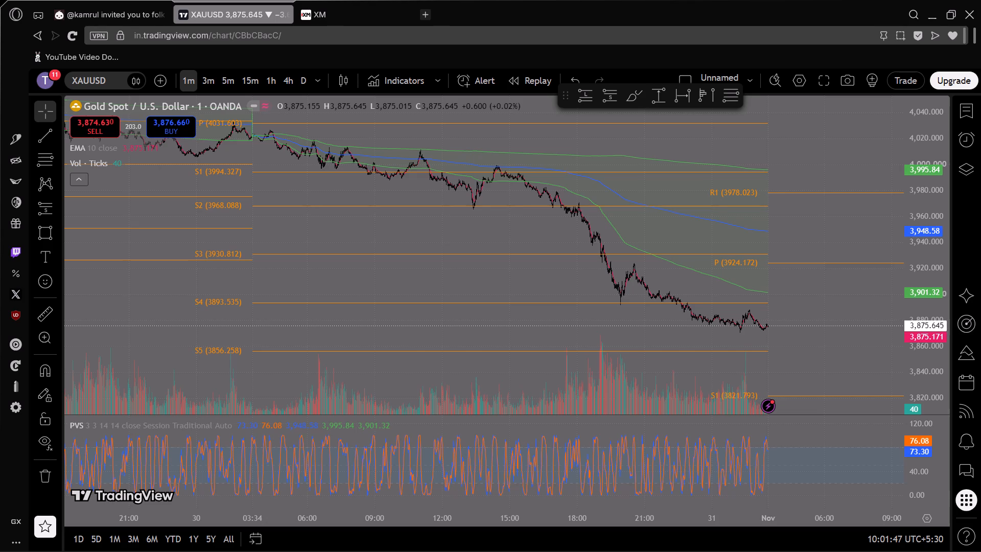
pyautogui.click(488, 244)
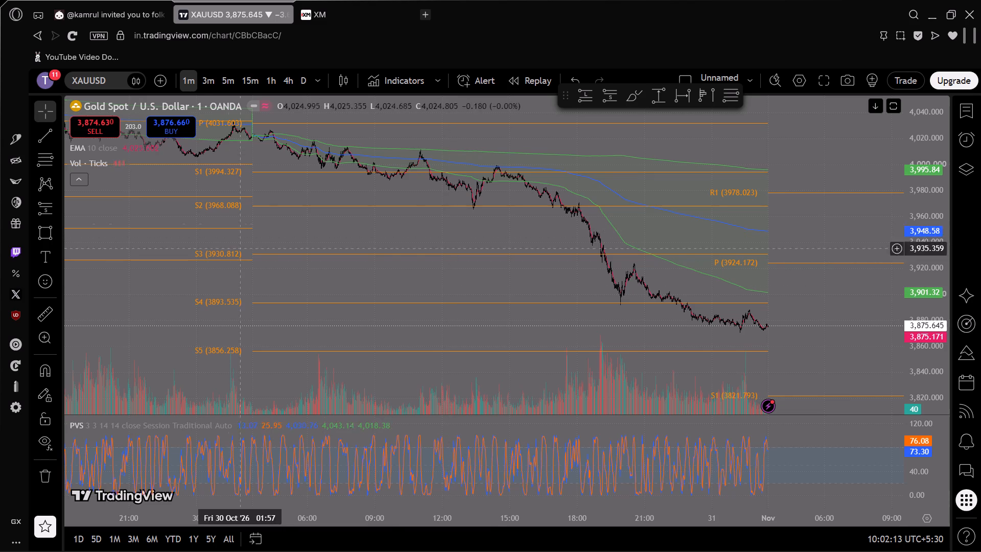
# Draw a Fib retracement on the 30 October swing from the high at about 4,009.68 down to about 3,965.88.
pyautogui.click(728, 98)
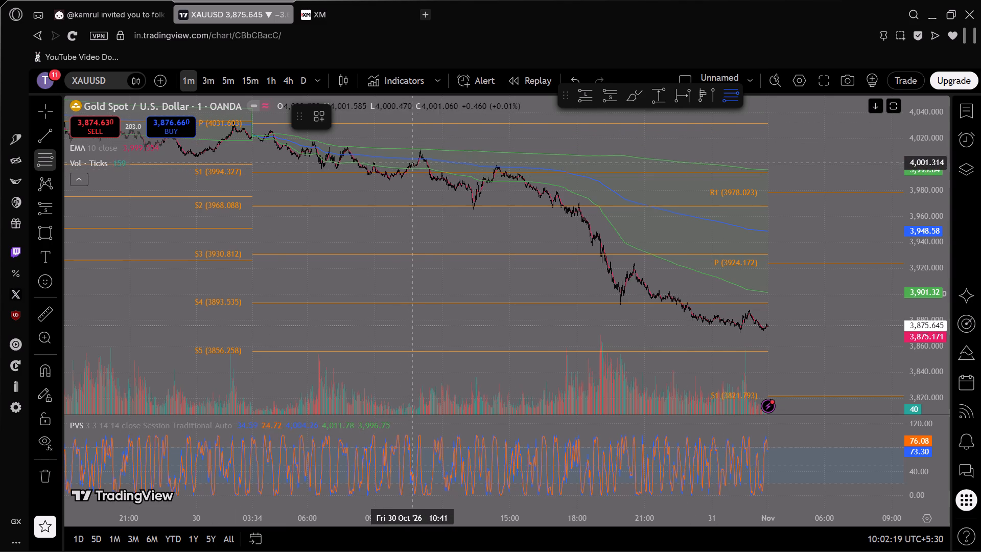
pyautogui.moveTo(417, 152); pyautogui.dragTo(505, 212)
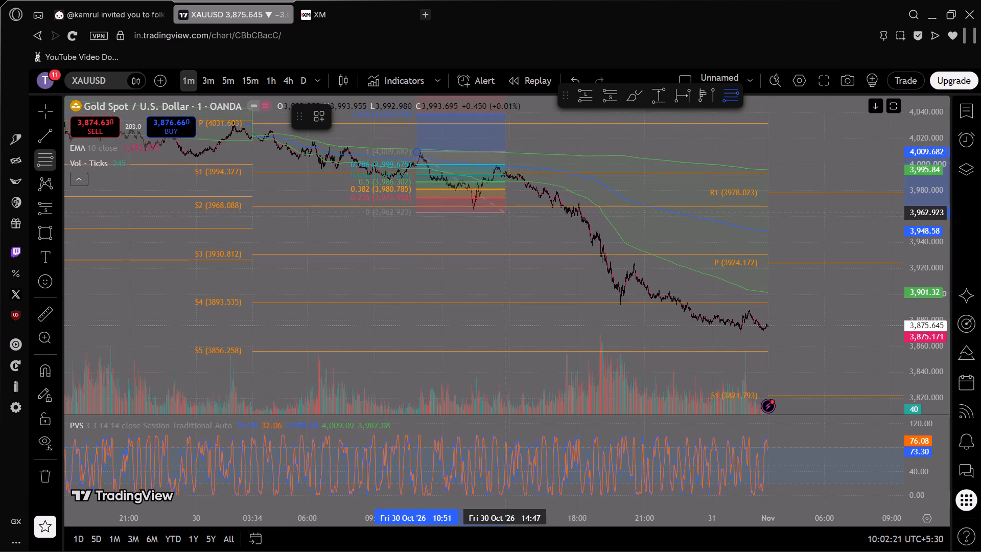
pyautogui.moveTo(505, 212); pyautogui.dragTo(507, 209)
pyautogui.click(507, 209)
# Open the Fib retracement's style settings and disable every enabled level except 0 and 1.
pyautogui.click(412, 119)
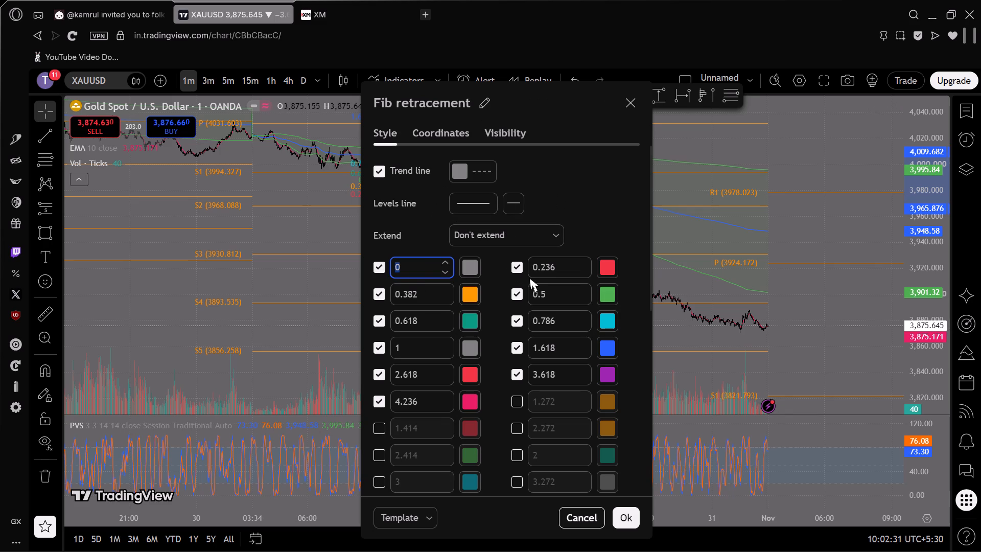
pyautogui.click(518, 265)
pyautogui.moveTo(518, 289); pyautogui.dragTo(516, 297)
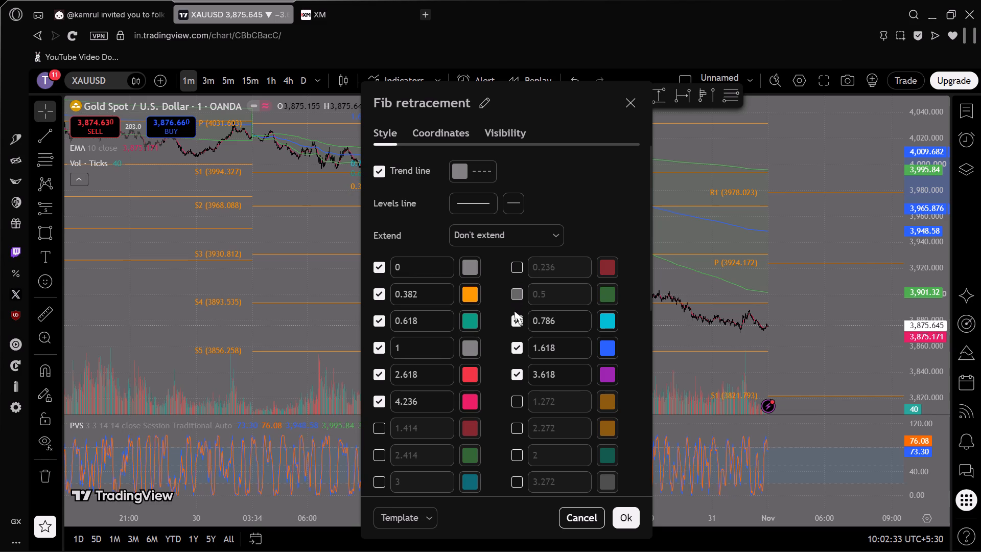
pyautogui.click(517, 329)
pyautogui.moveTo(517, 323); pyautogui.dragTo(519, 340)
pyautogui.moveTo(519, 340); pyautogui.dragTo(519, 346)
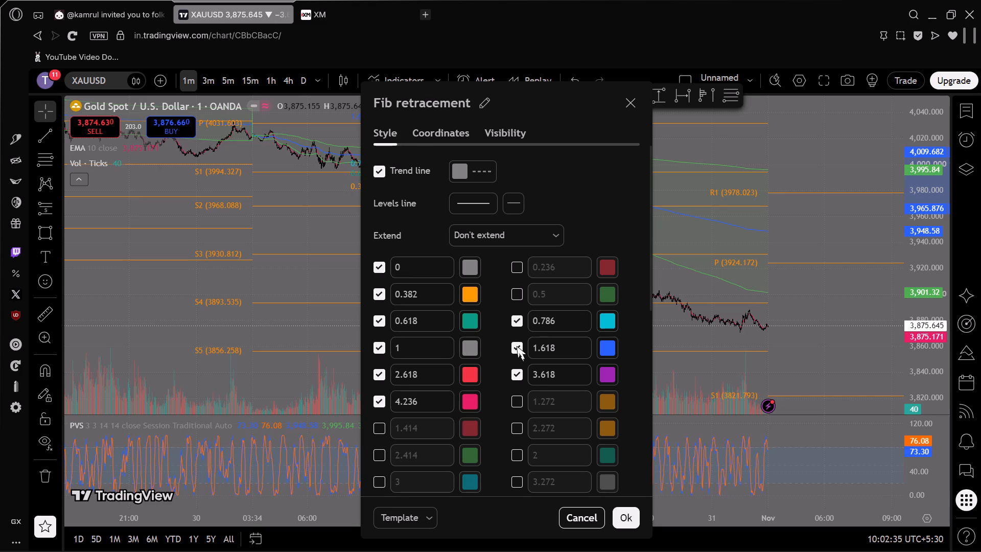
pyautogui.click(517, 346)
pyautogui.click(516, 370)
pyautogui.click(515, 318)
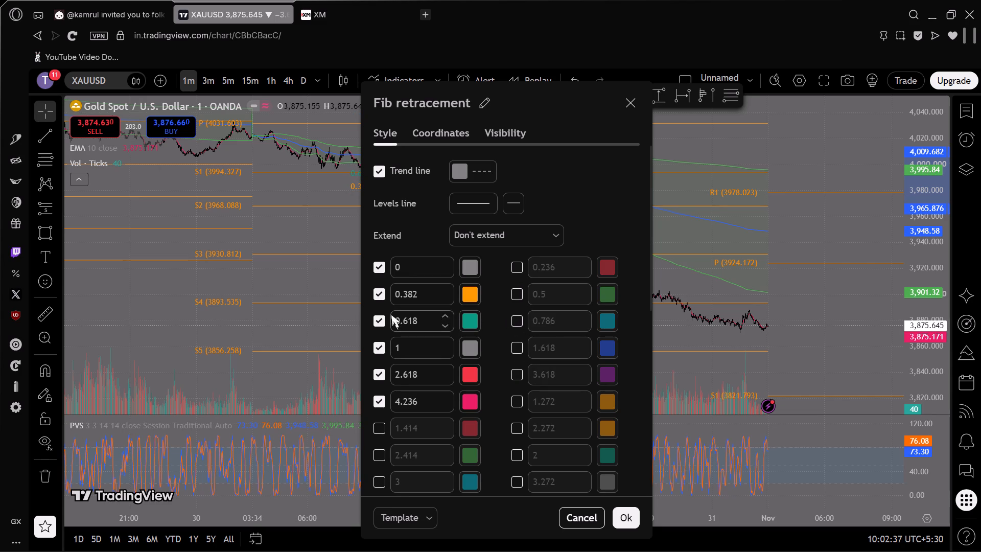
pyautogui.click(380, 315)
pyautogui.click(379, 297)
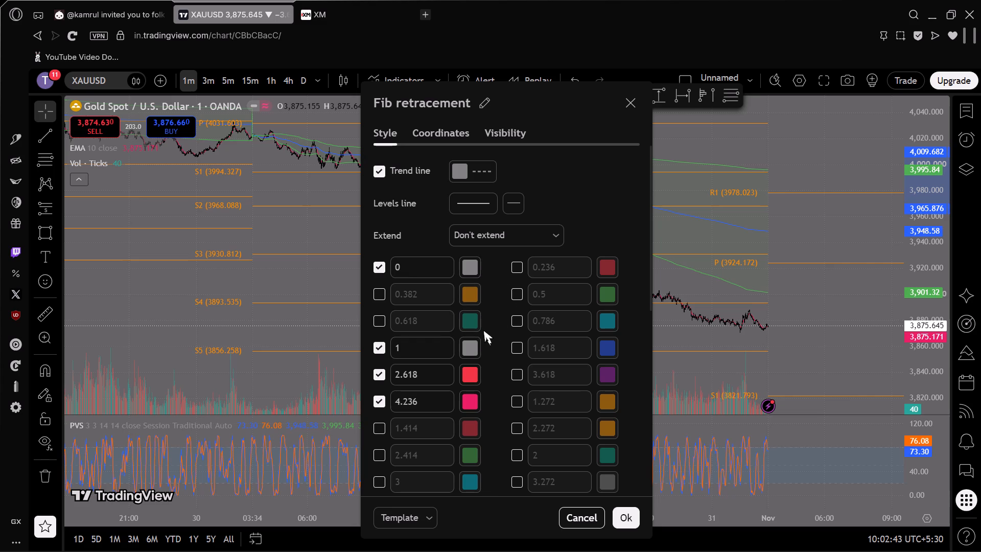
pyautogui.click(380, 379)
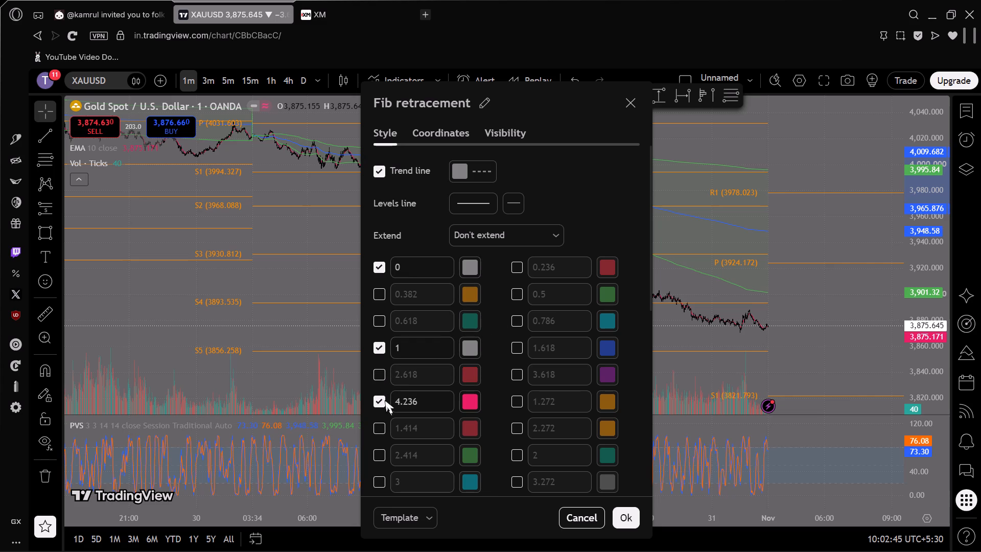
pyautogui.click(379, 401)
pyautogui.scroll(-2, 482, 342)
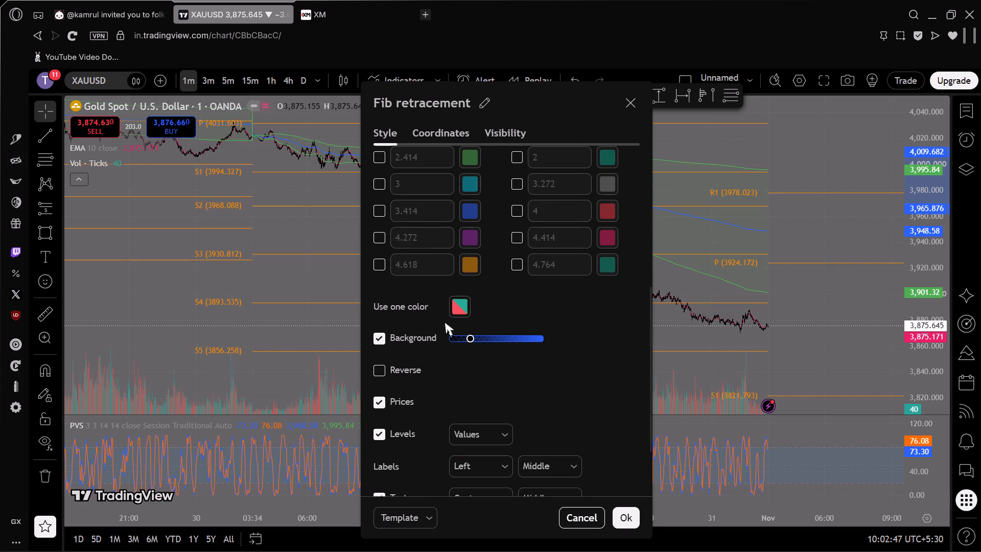
pyautogui.scroll(4, 513, 346)
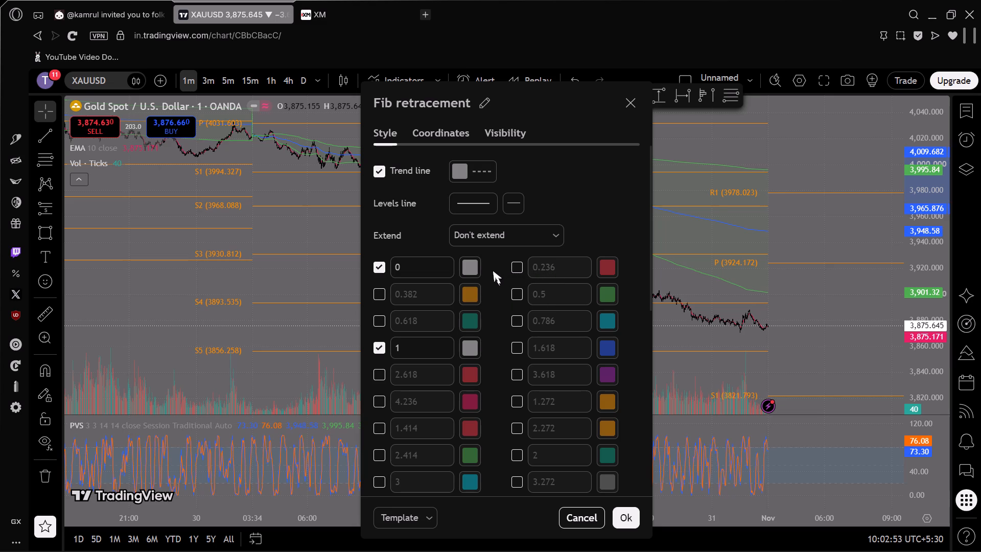
# Set the colour of the 0 and 1 levels to black.
pyautogui.click(468, 266)
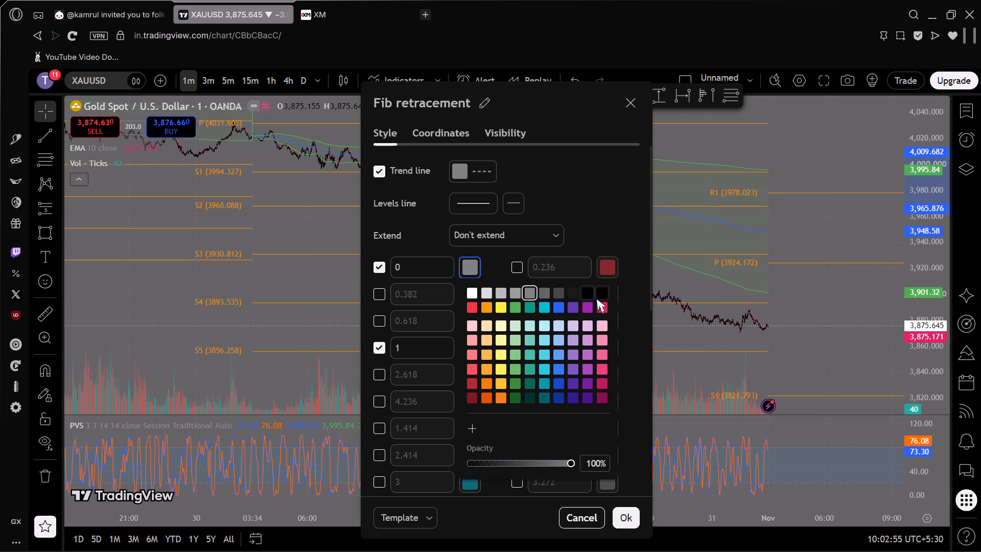
pyautogui.click(604, 297)
pyautogui.click(490, 263)
pyautogui.click(468, 290)
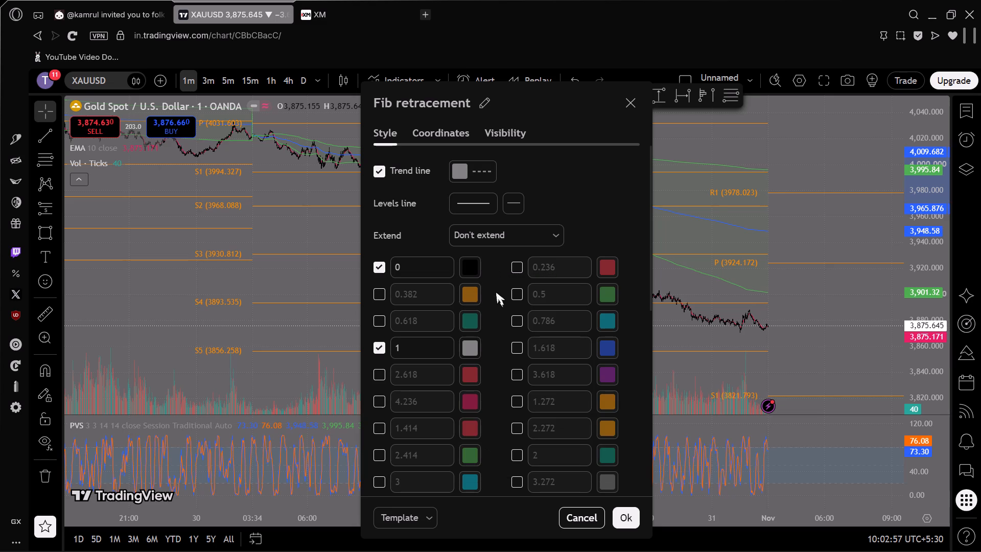
pyautogui.click(462, 347)
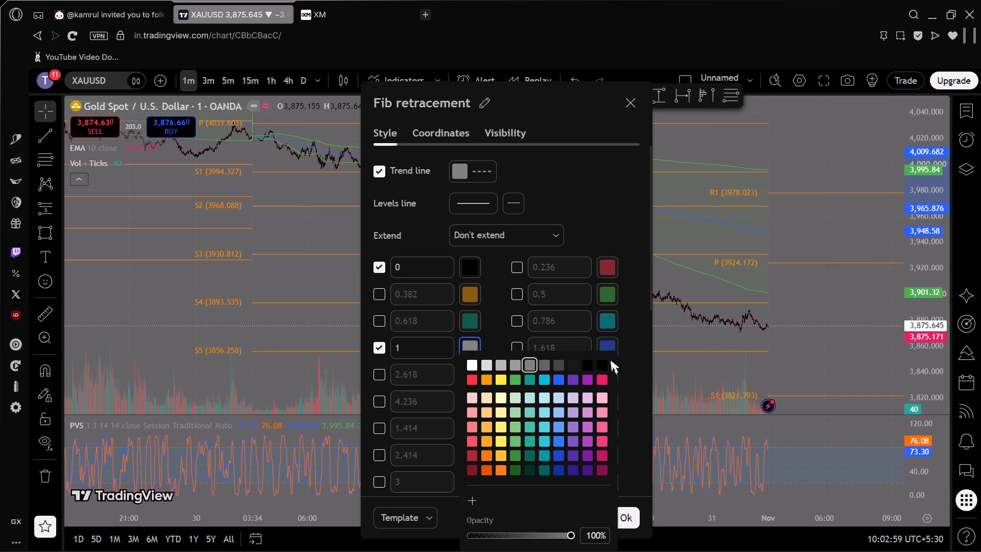
pyautogui.click(604, 363)
pyautogui.click(497, 301)
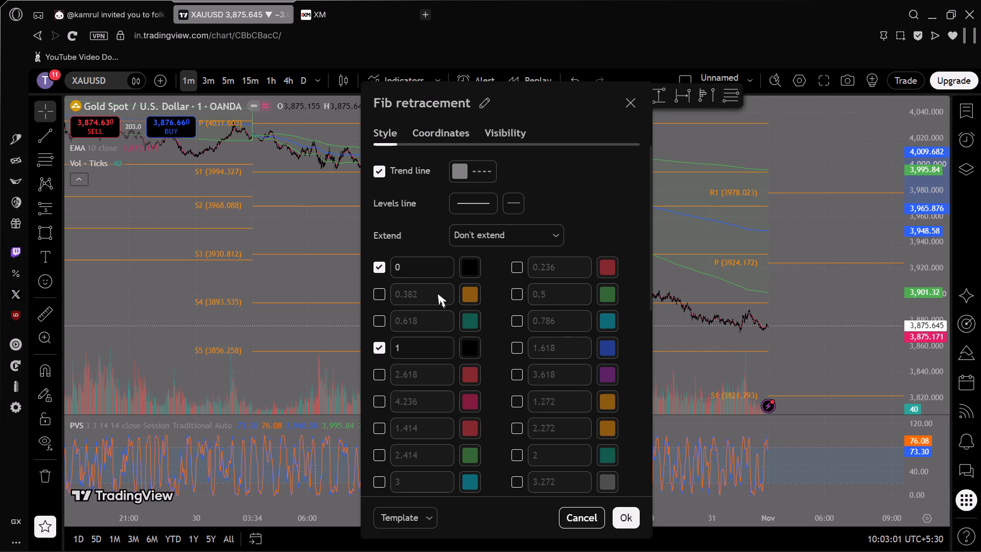
# Re-enable the 0.382 level and set its value to -1.
pyautogui.click(435, 293)
pyautogui.click(427, 293)
pyautogui.rightClick(422, 294)
pyautogui.click(422, 294)
pyautogui.click(473, 292)
pyautogui.click(467, 293)
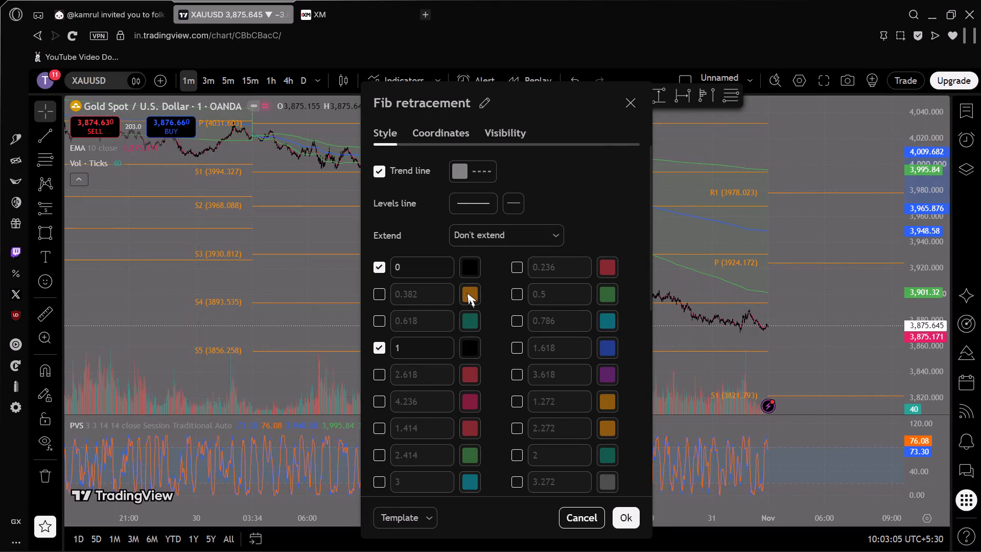
pyautogui.click(437, 300)
pyautogui.click(374, 297)
pyautogui.click(431, 293)
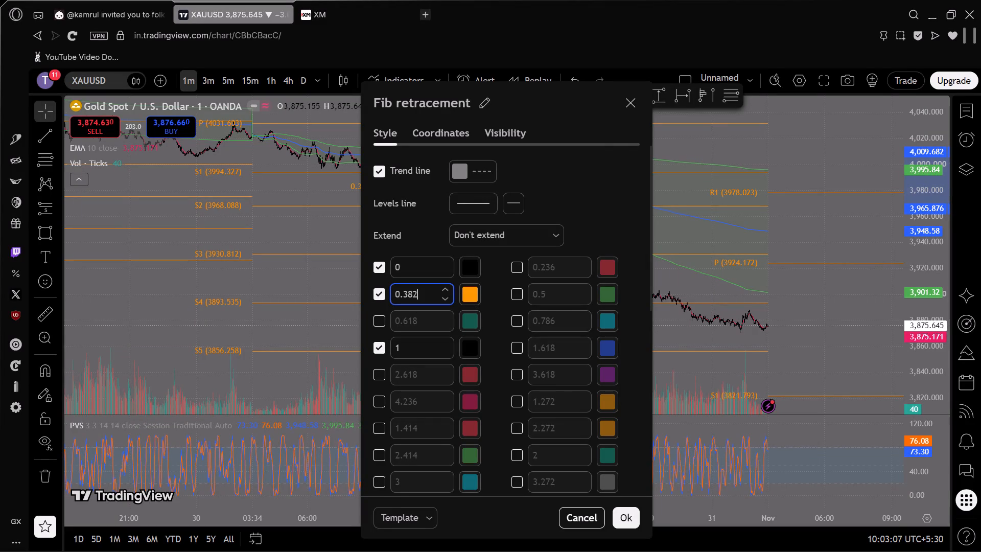
pyautogui.press('BackSpace')
pyautogui.press('BackSpace')
pyautogui.press('BackSpace')
pyautogui.press('BackSpace')
pyautogui.press('BackSpace')
pyautogui.press('BackSpace')
pyautogui.write('-1')
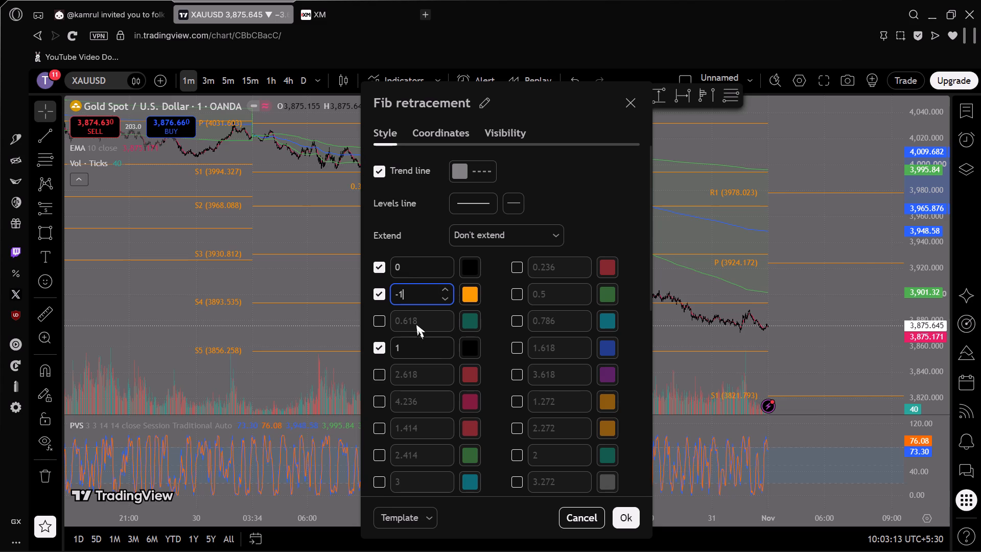
# Re-enable the 0.618, 2.618 and 4.236 levels and set the 0.618 level's value to -1.5.
pyautogui.click(375, 323)
pyautogui.click(378, 378)
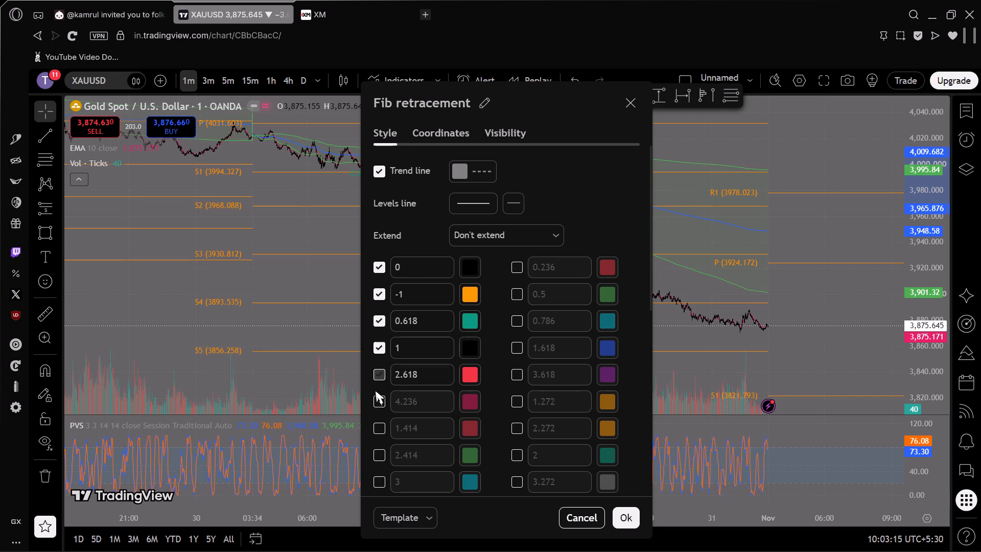
pyautogui.click(378, 403)
pyautogui.click(429, 321)
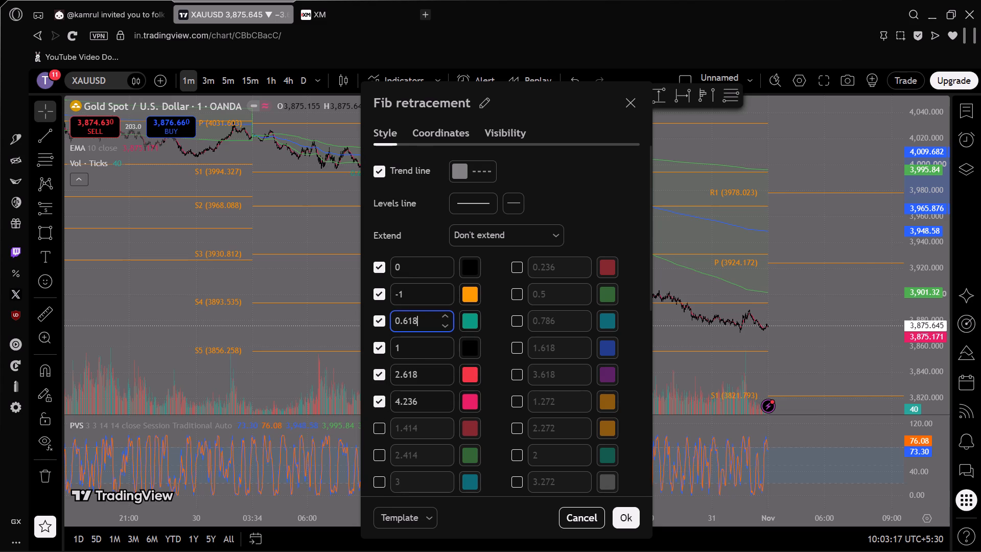
pyautogui.press('BackSpace')
pyautogui.press('BackSpace')
pyautogui.press('BackSpace')
pyautogui.press('BackSpace')
pyautogui.write('-1')
pyautogui.write('.5')
pyautogui.press('Left')
pyautogui.press('Left')
pyautogui.press('Left')
pyautogui.press('BackSpace')
pyautogui.press('-')
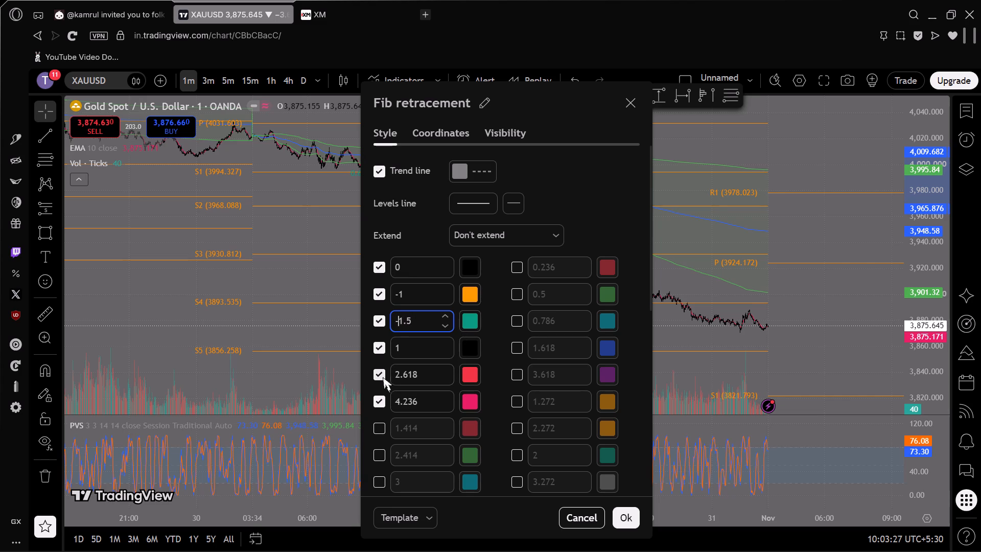
# Set the 2.618 level's value to -2 and the 4.236 level's value to -2.25.
pyautogui.moveTo(421, 376); pyautogui.dragTo(392, 376)
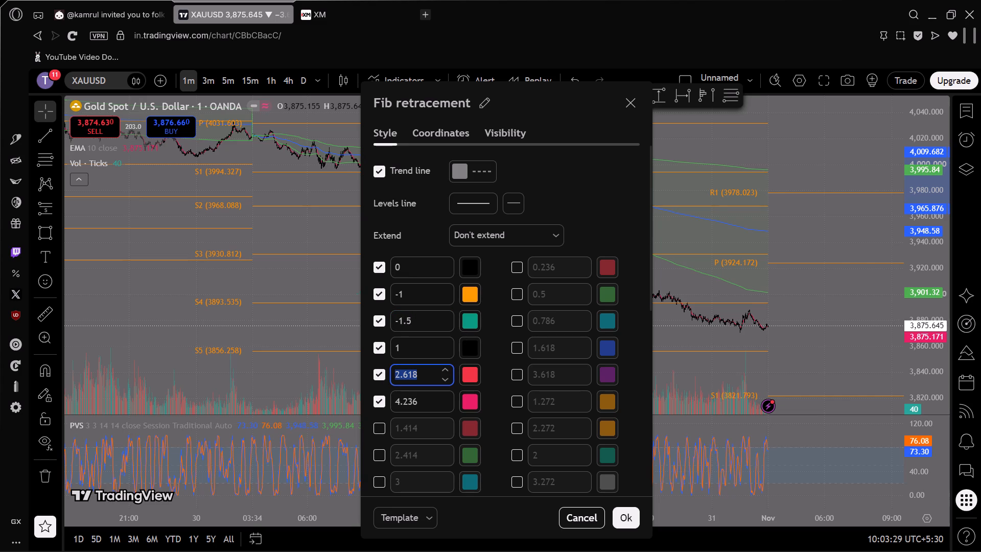
pyautogui.press('BackSpace')
pyautogui.write('-2')
pyautogui.click(428, 405)
pyautogui.moveTo(428, 405); pyautogui.dragTo(382, 405)
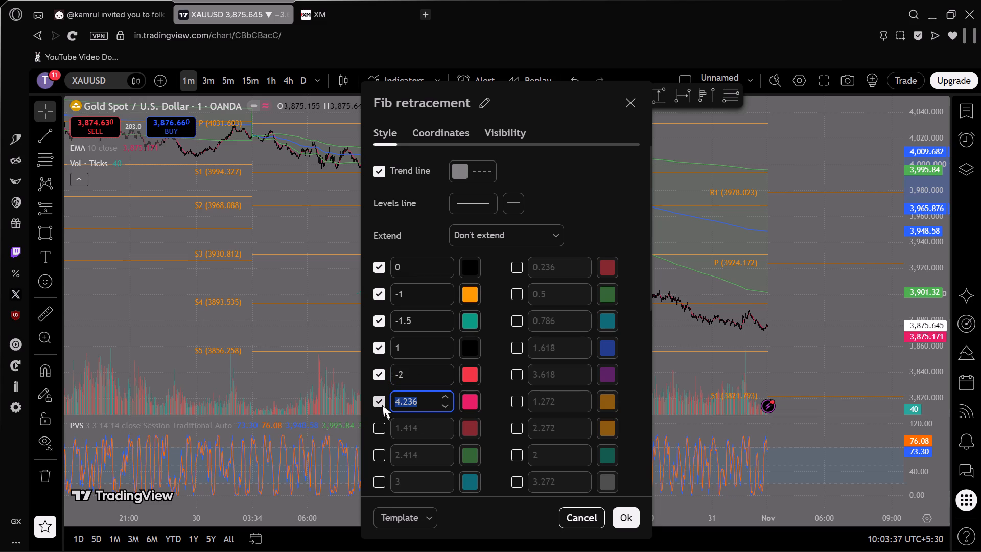
pyautogui.press('BackSpace')
pyautogui.write('-2,25')
# Enable the 1.414 and 2.414 levels and set their values to -2.5 and -4.
pyautogui.click(377, 428)
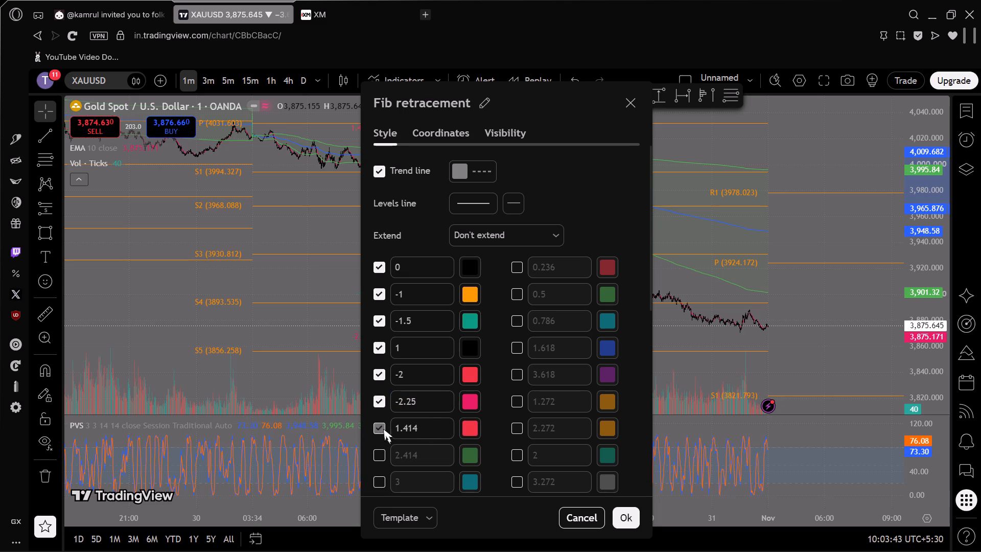
pyautogui.moveTo(423, 432); pyautogui.dragTo(392, 432)
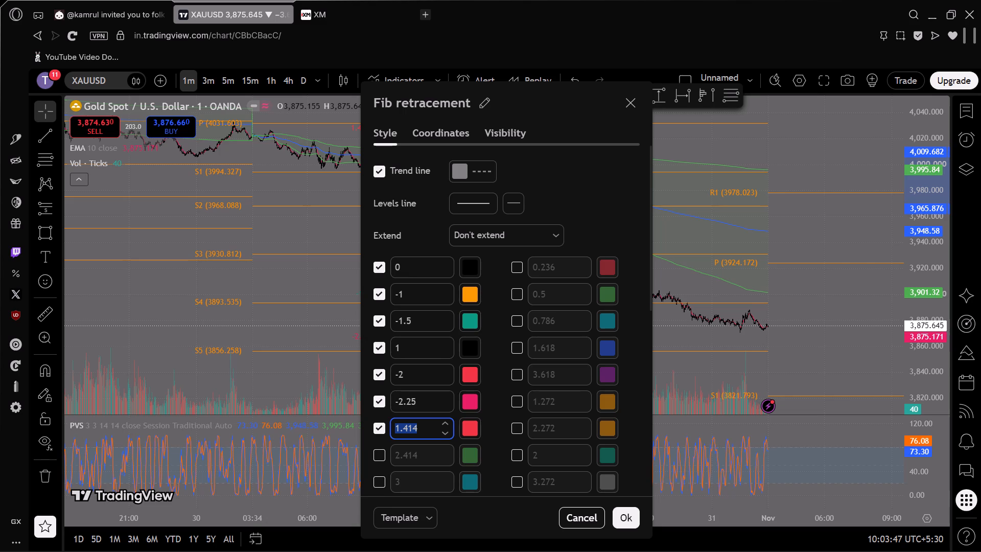
pyautogui.press('BackSpace')
pyautogui.write('-2.5')
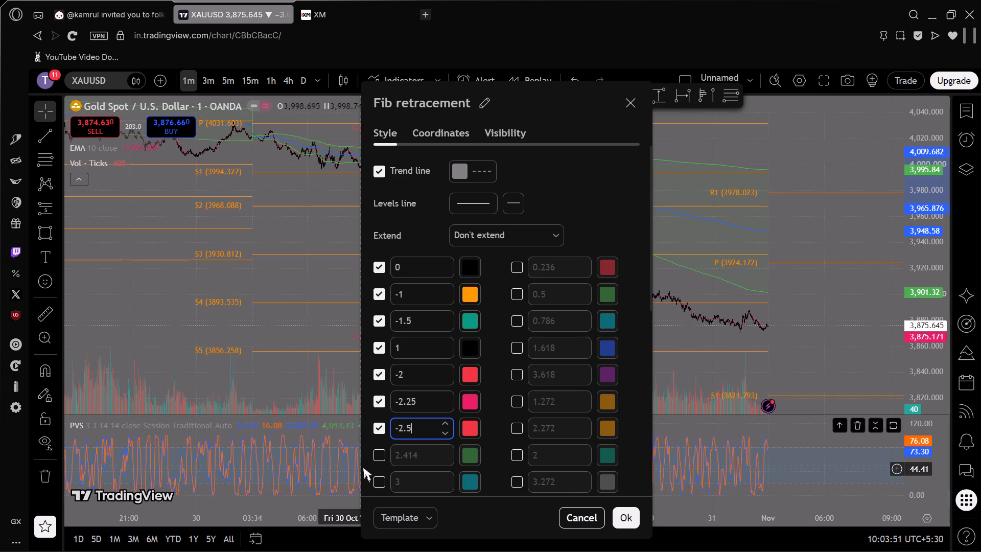
pyautogui.click(380, 455)
pyautogui.moveTo(421, 454); pyautogui.dragTo(397, 454)
pyautogui.press('BackSpace')
pyautogui.write('-4')
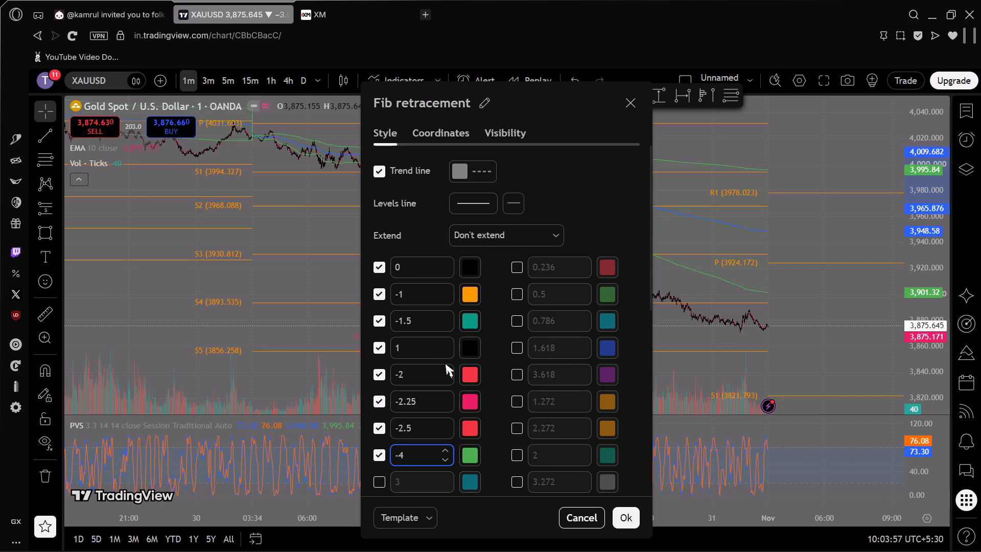
# Enable the 0.236 and 0.5 levels and set their values to -4.25 and -4.5.
pyautogui.click(522, 267)
pyautogui.moveTo(561, 266); pyautogui.dragTo(526, 265)
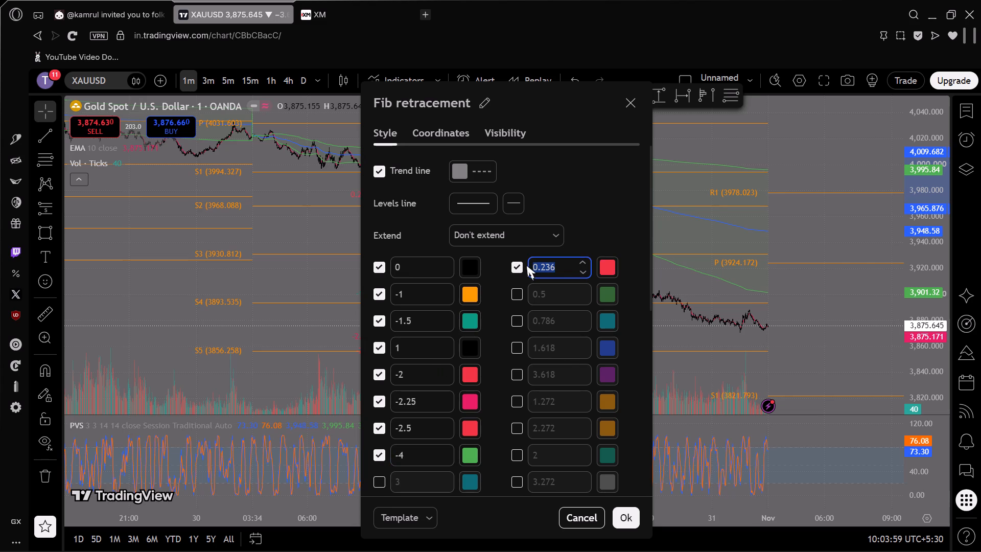
pyautogui.moveTo(526, 265); pyautogui.dragTo(523, 265)
pyautogui.press('BackSpace')
pyautogui.press('-')
pyautogui.write('4.25')
pyautogui.click(519, 291)
pyautogui.moveTo(549, 298); pyautogui.dragTo(529, 292)
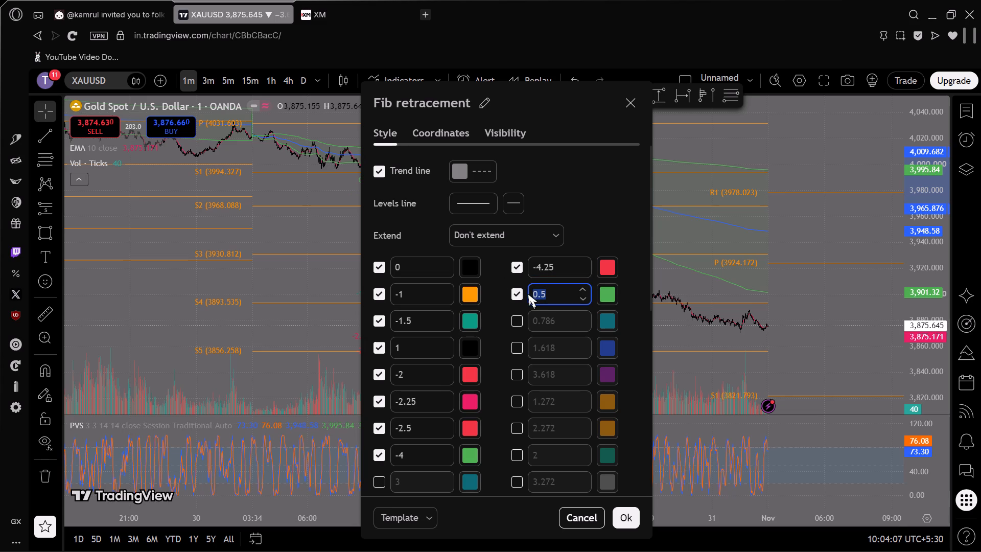
pyautogui.press('BackSpace')
pyautogui.write('-4.5')
pyautogui.click(523, 322)
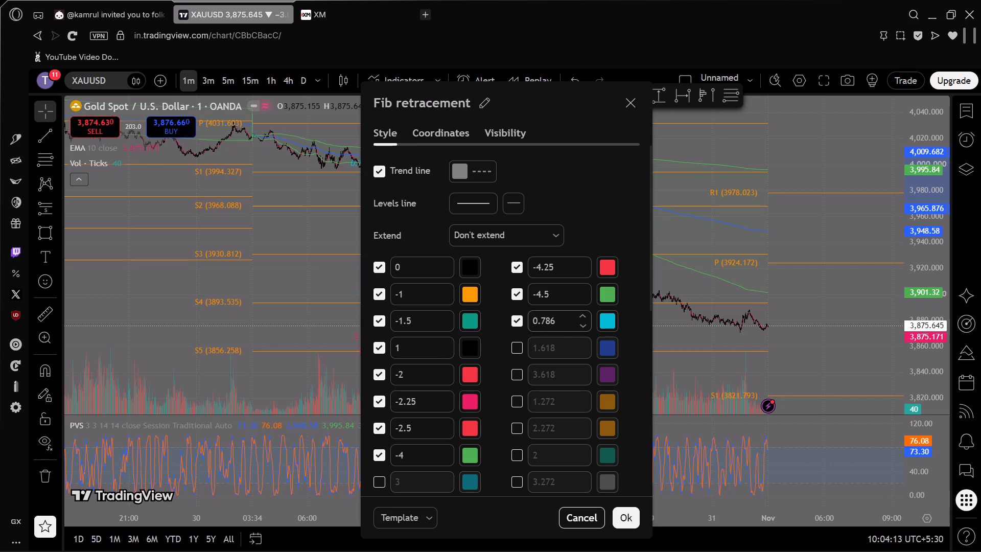
pyautogui.click(517, 319)
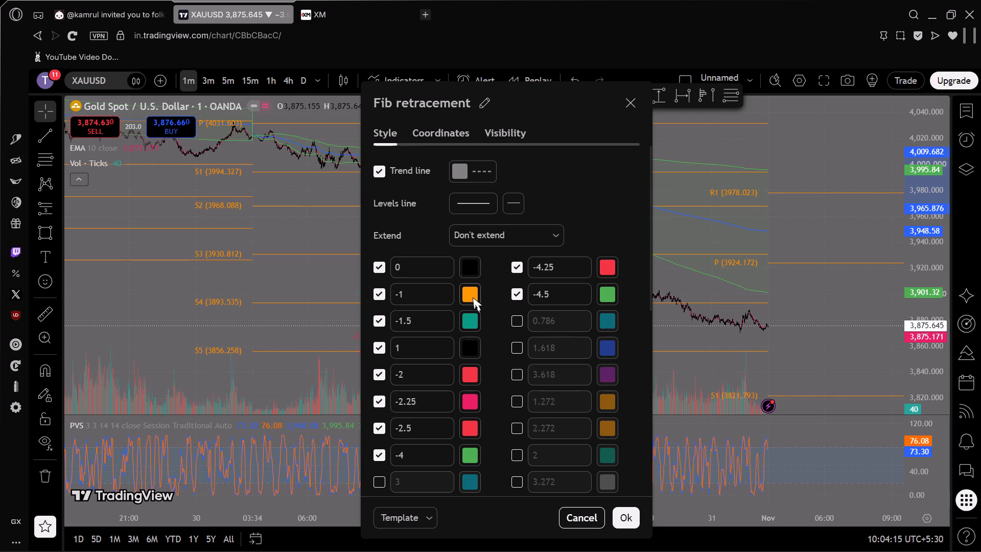
# Change the line colours of the -1, -1.5 and -2 levels to black.
pyautogui.click(472, 295)
pyautogui.click(604, 322)
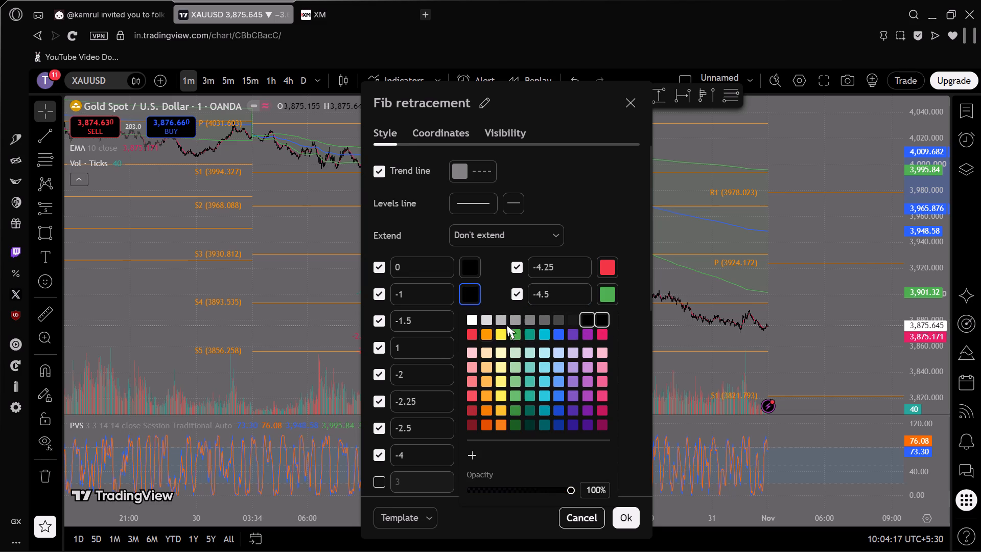
pyautogui.click(482, 288)
pyautogui.click(475, 312)
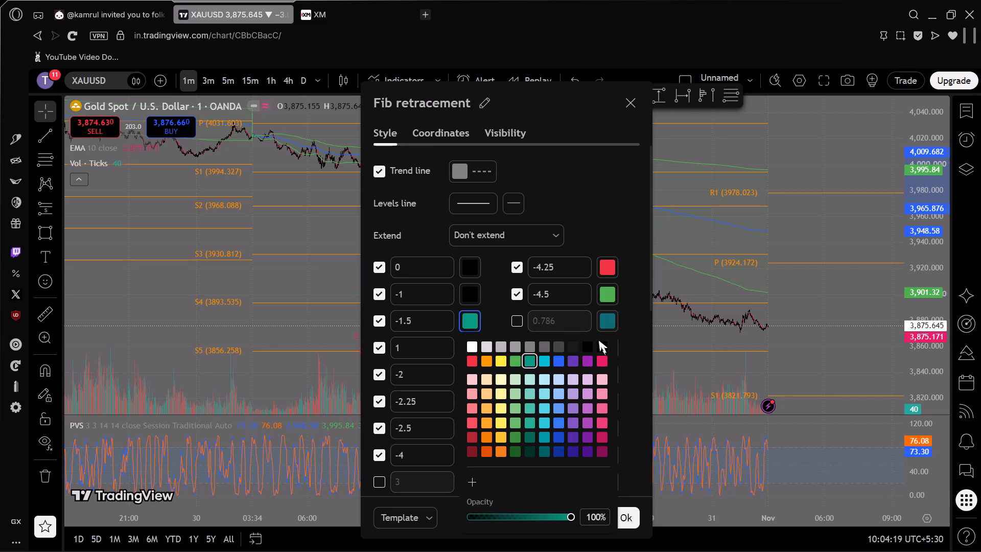
pyautogui.click(598, 340)
pyautogui.click(498, 313)
pyautogui.click(474, 366)
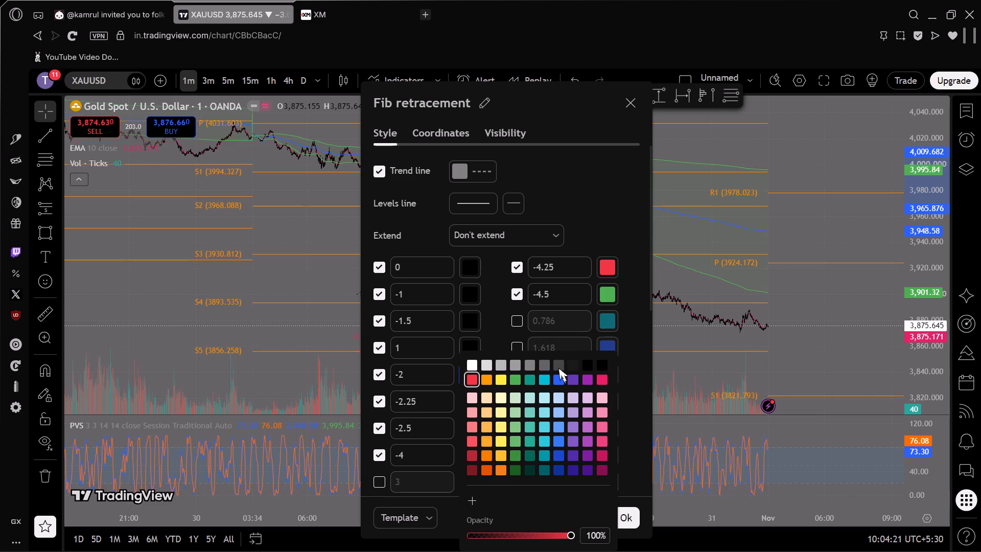
pyautogui.click(599, 365)
pyautogui.click(482, 310)
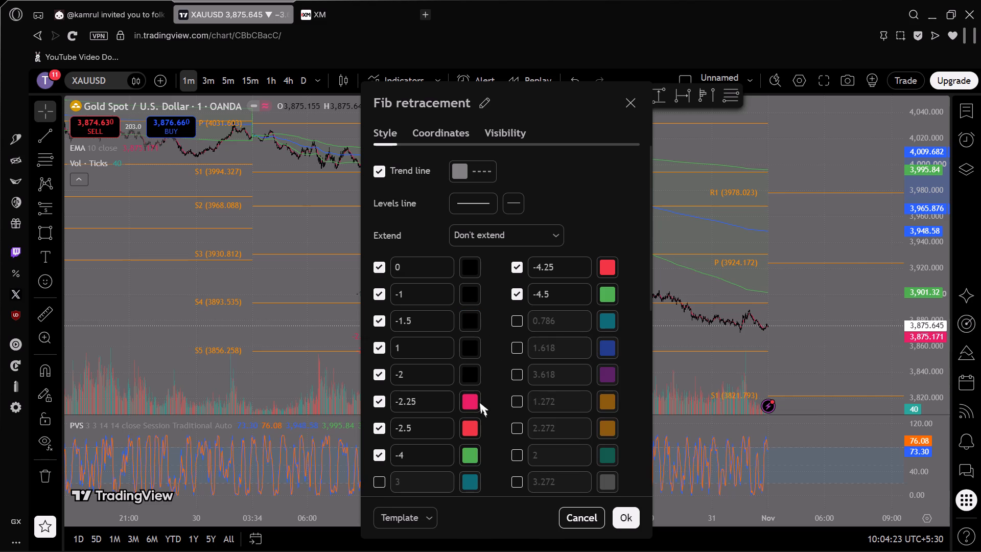
# Change the line colours of the -2.25, -2.5 and -4 levels to black.
pyautogui.click(473, 402)
pyautogui.click(603, 365)
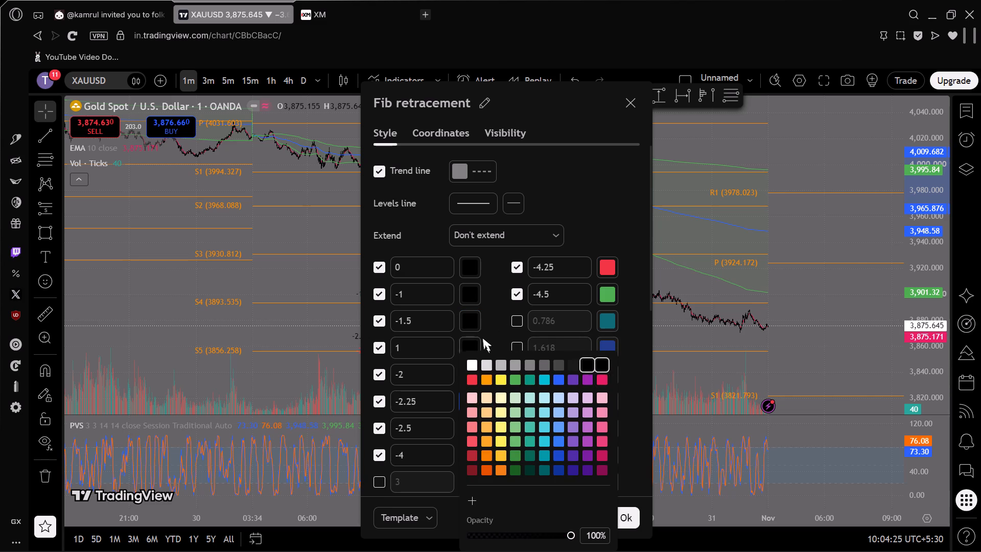
pyautogui.click(487, 327)
pyautogui.click(464, 432)
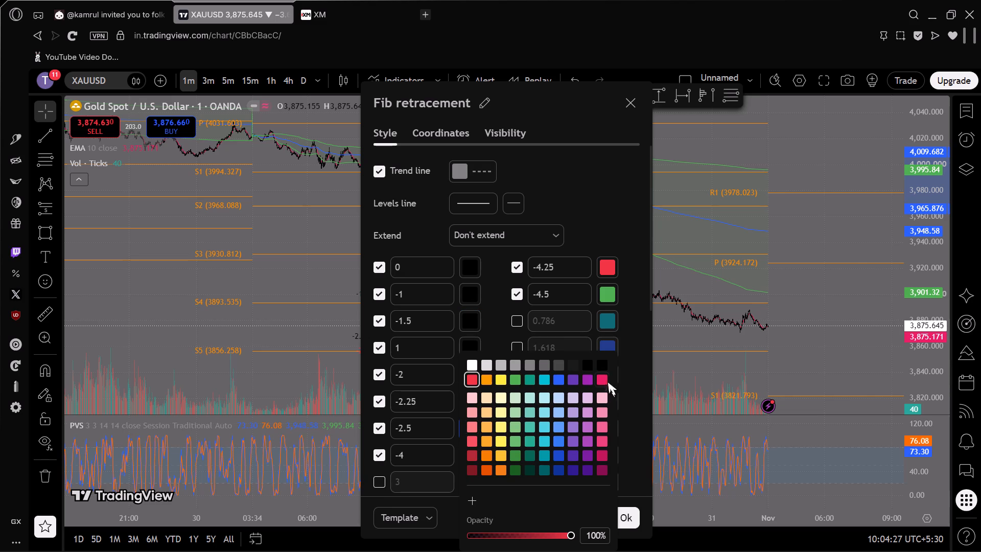
pyautogui.click(601, 362)
pyautogui.click(483, 317)
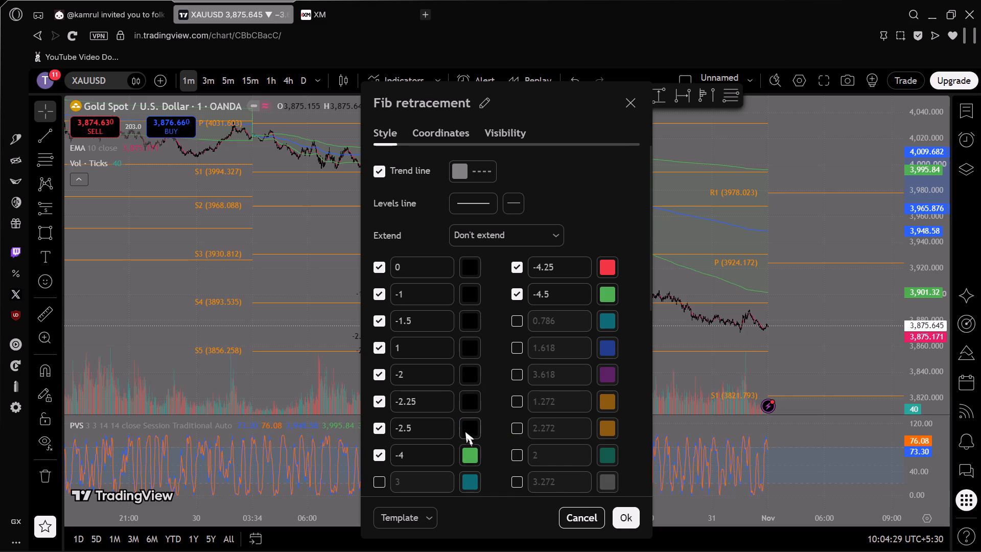
pyautogui.click(466, 458)
pyautogui.click(600, 370)
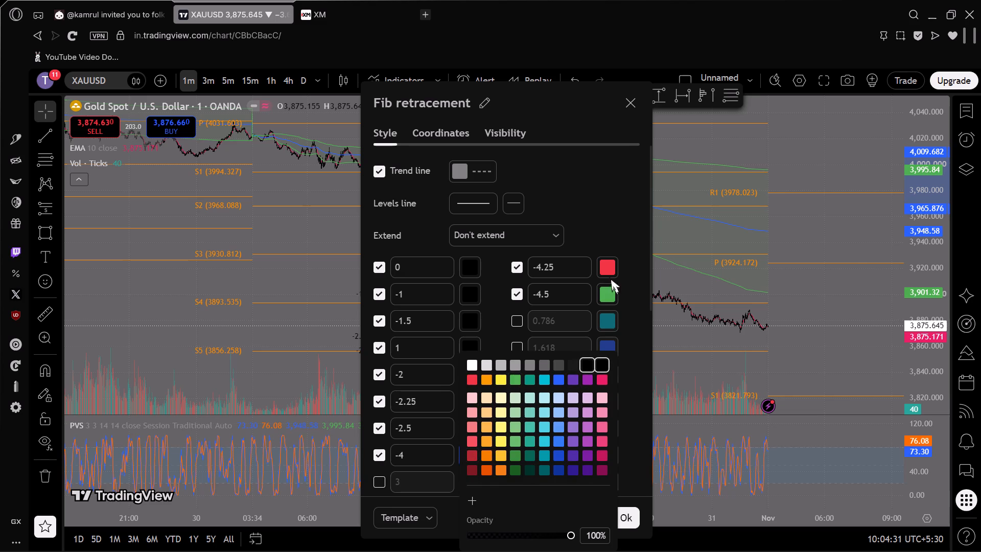
# Change the line colours of the -4.25 and -4.5 levels to black.
pyautogui.click(608, 266)
pyautogui.click(735, 295)
pyautogui.click(643, 250)
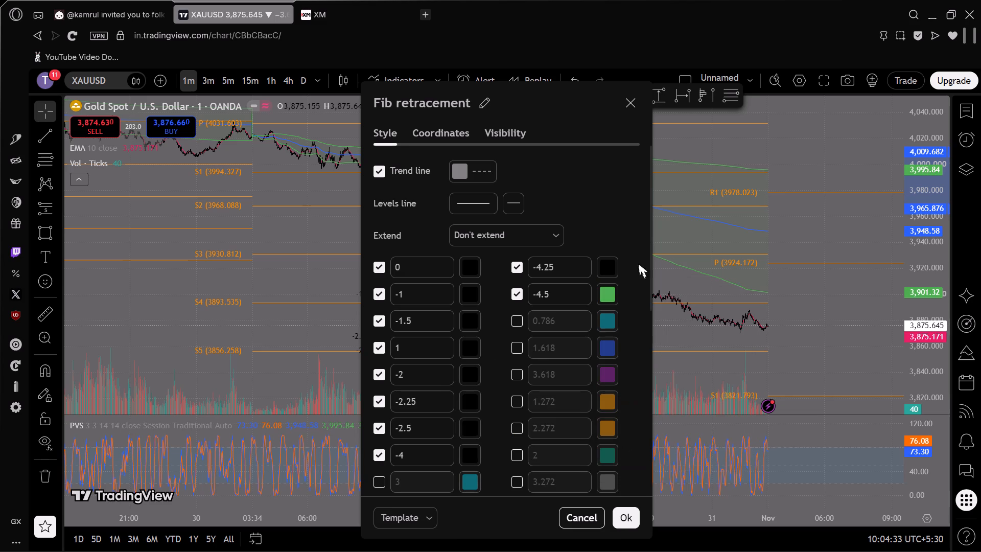
pyautogui.click(611, 296)
pyautogui.click(743, 318)
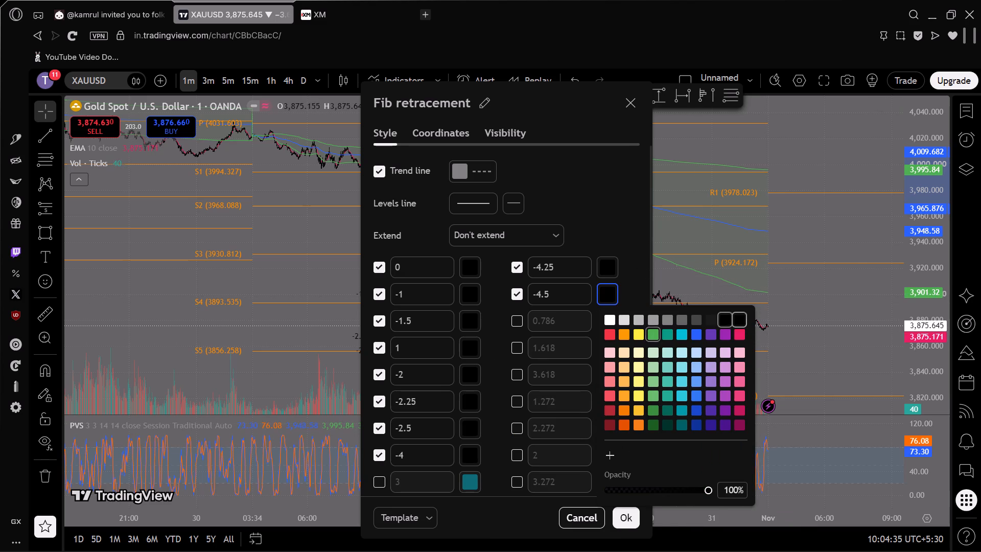
pyautogui.click(641, 214)
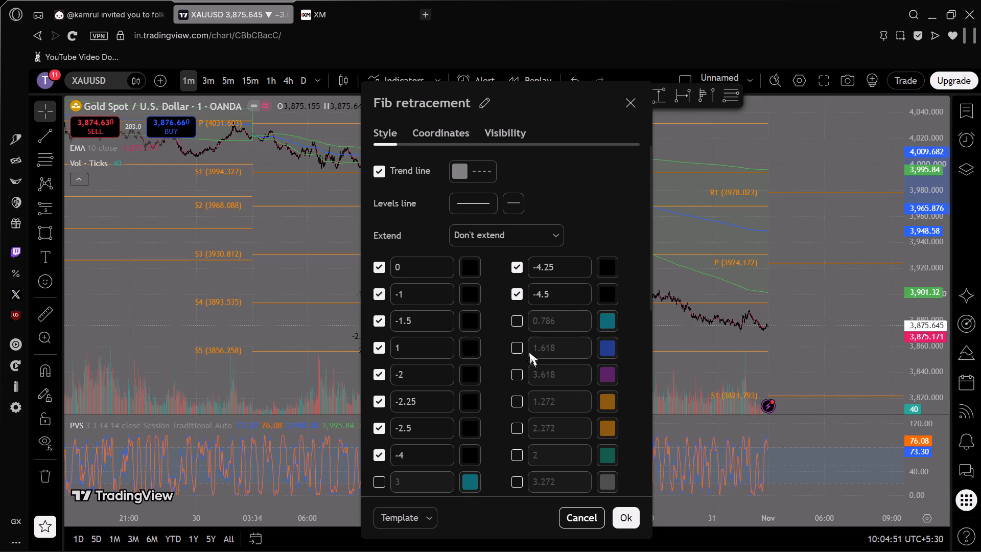
# Apply black as the single colour for the whole Fib retracement and accept the settings.
pyautogui.scroll(-2, 517, 357)
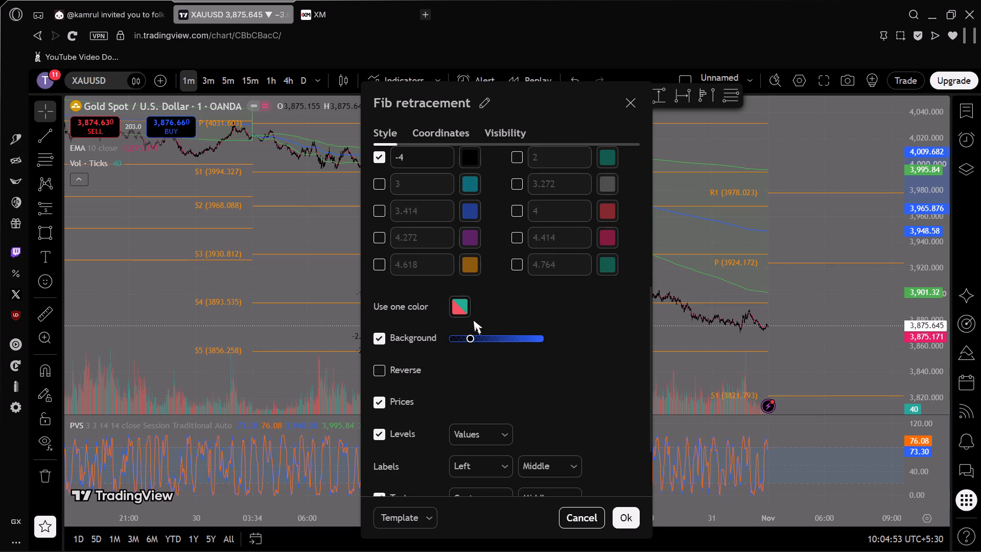
pyautogui.click(460, 305)
pyautogui.click(590, 333)
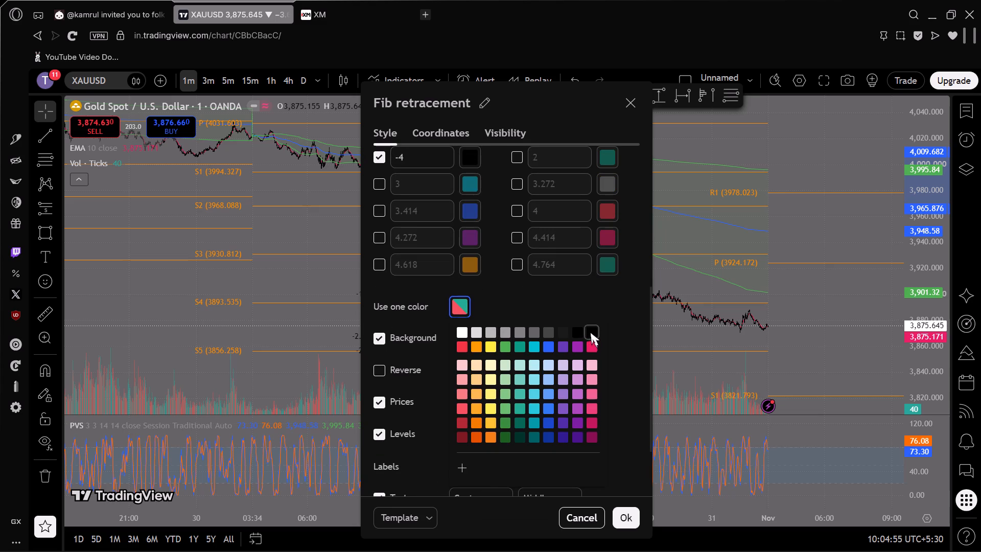
pyautogui.click(535, 293)
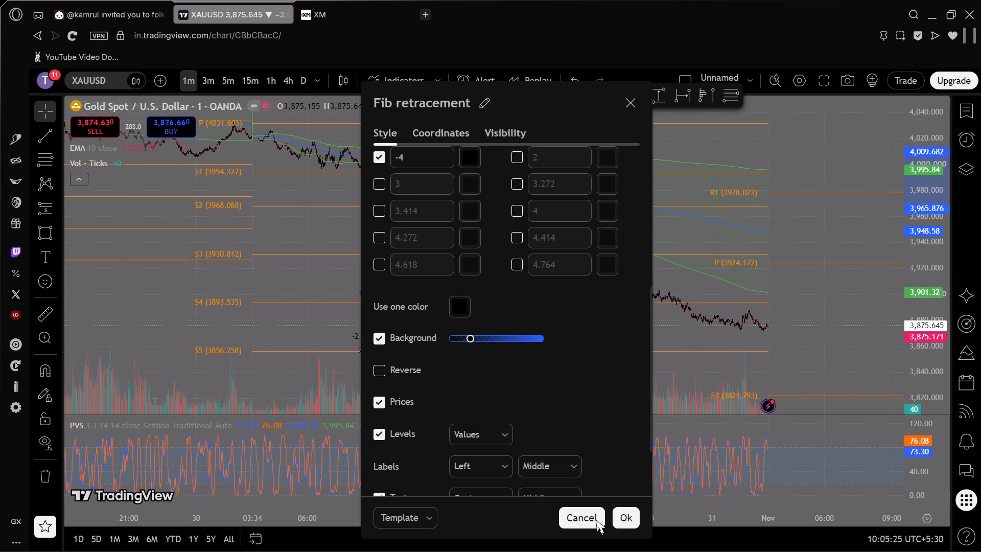
pyautogui.click(627, 516)
pyautogui.click(563, 282)
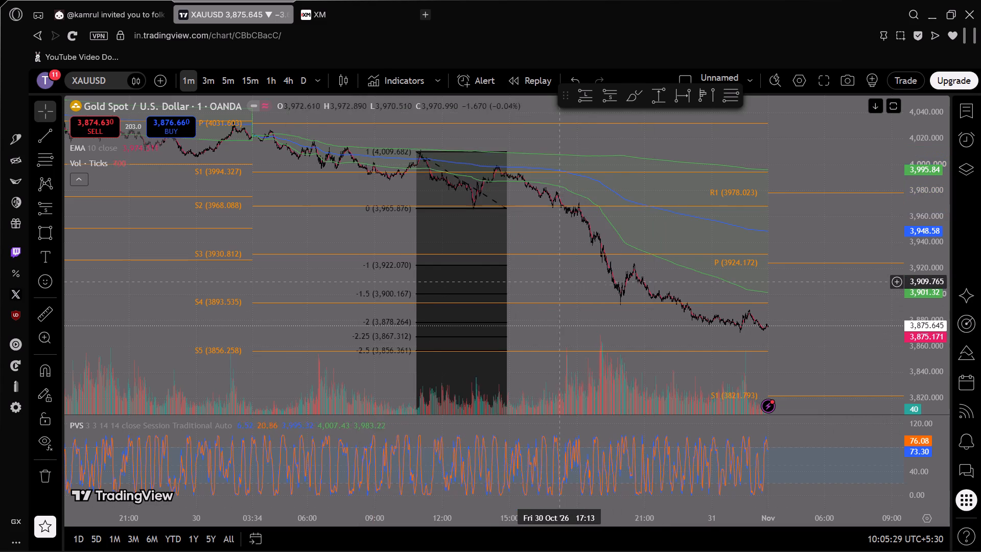
# Reduce the Fib retracement's background opacity to the minimum and accept the settings.
pyautogui.moveTo(538, 285); pyautogui.dragTo(673, 281)
pyautogui.click(634, 277)
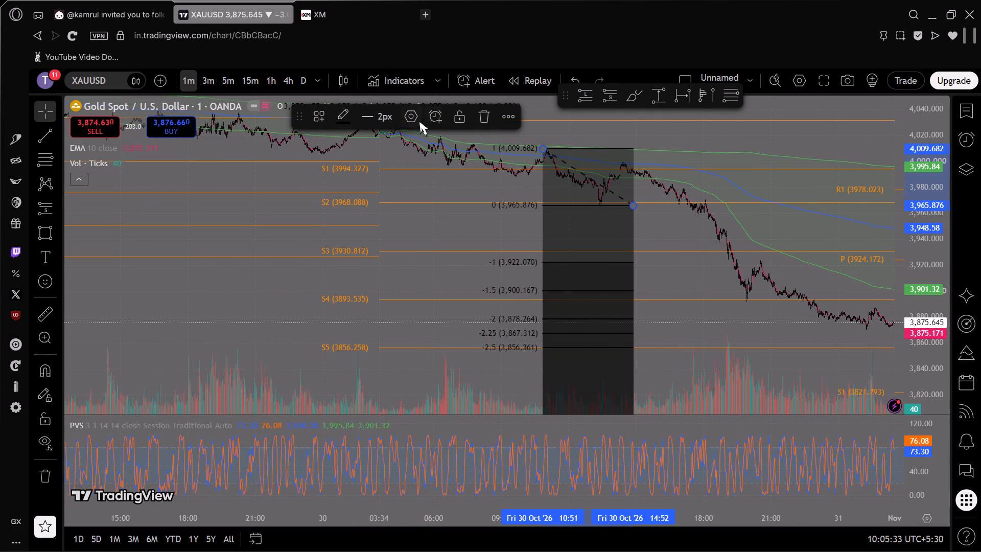
pyautogui.click(414, 118)
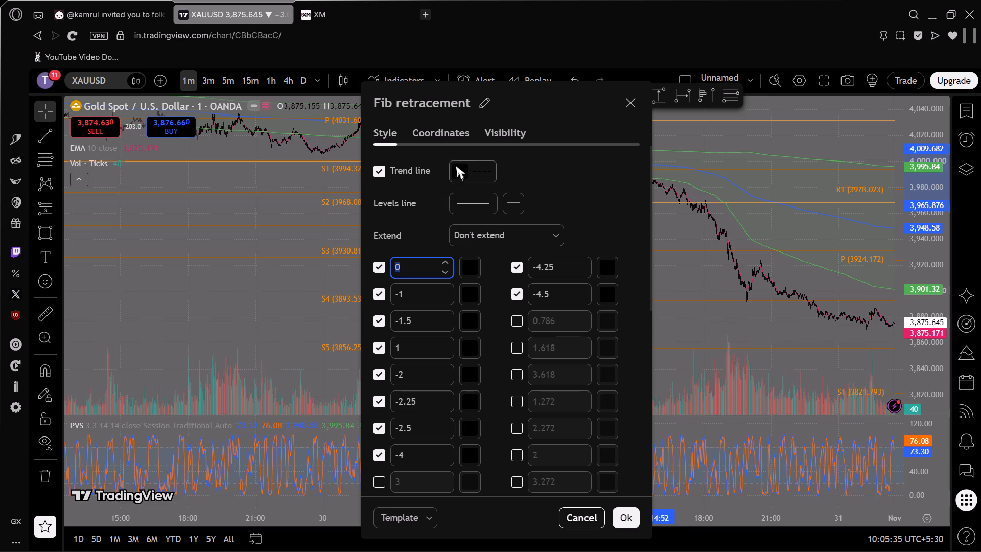
pyautogui.scroll(-2, 528, 326)
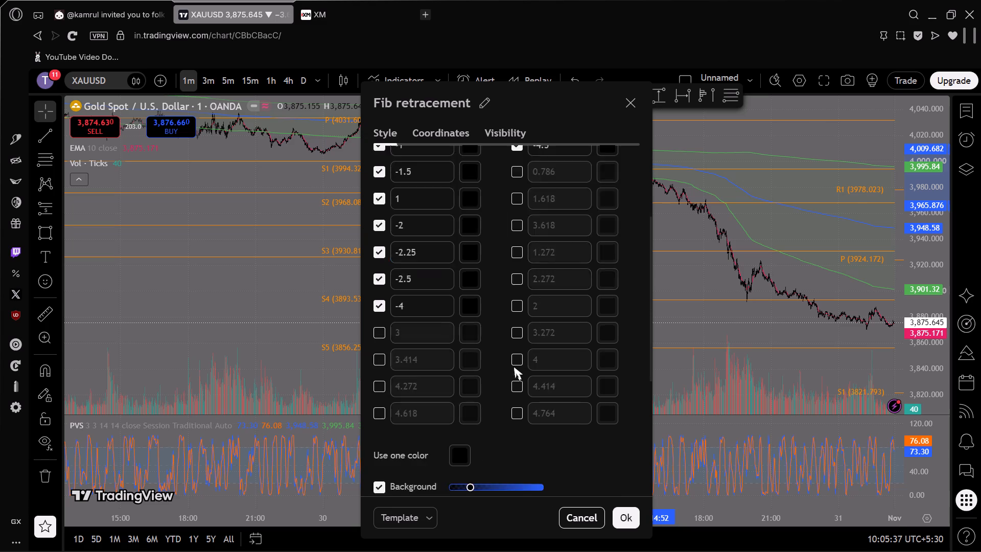
pyautogui.scroll(-1, 513, 366)
pyautogui.moveTo(471, 244); pyautogui.dragTo(448, 244)
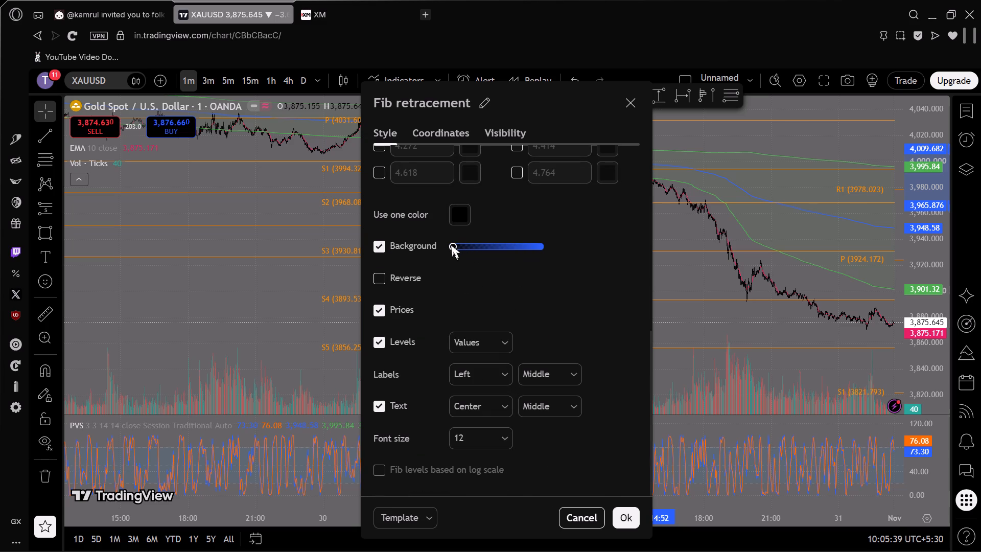
pyautogui.click(627, 511)
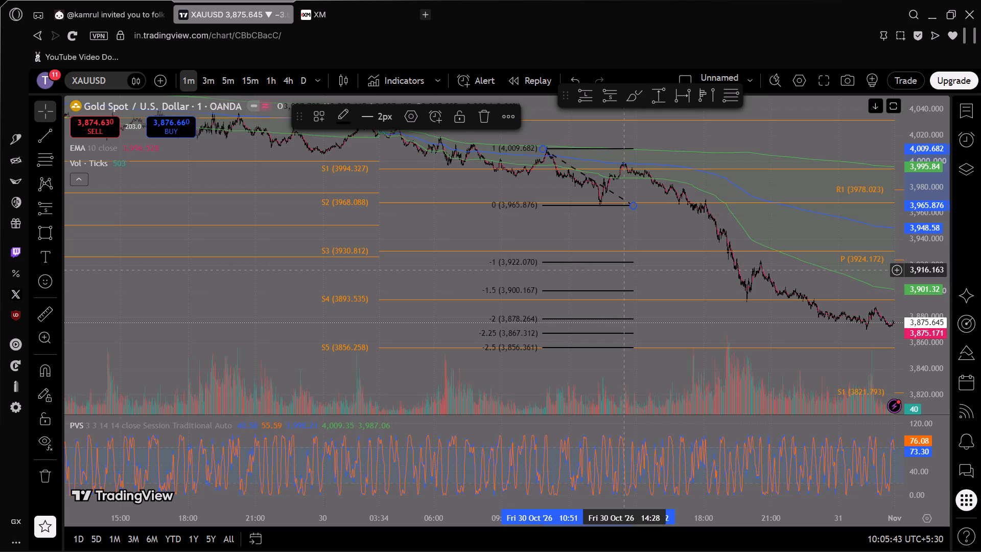
# Remove the Fib retracement from the chart.
pyautogui.click(487, 116)
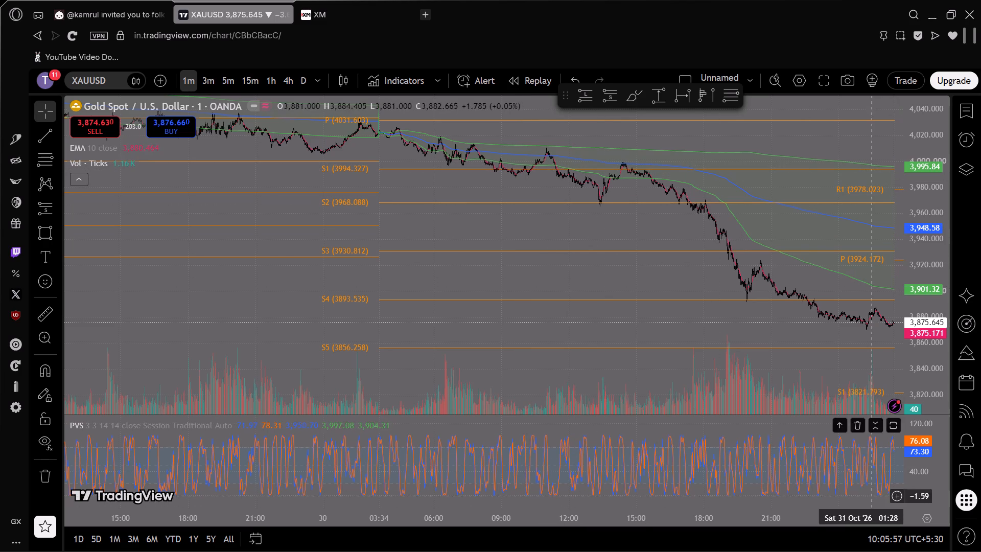
# Look over the available chart time zones without changing the current one.
pyautogui.click(915, 541)
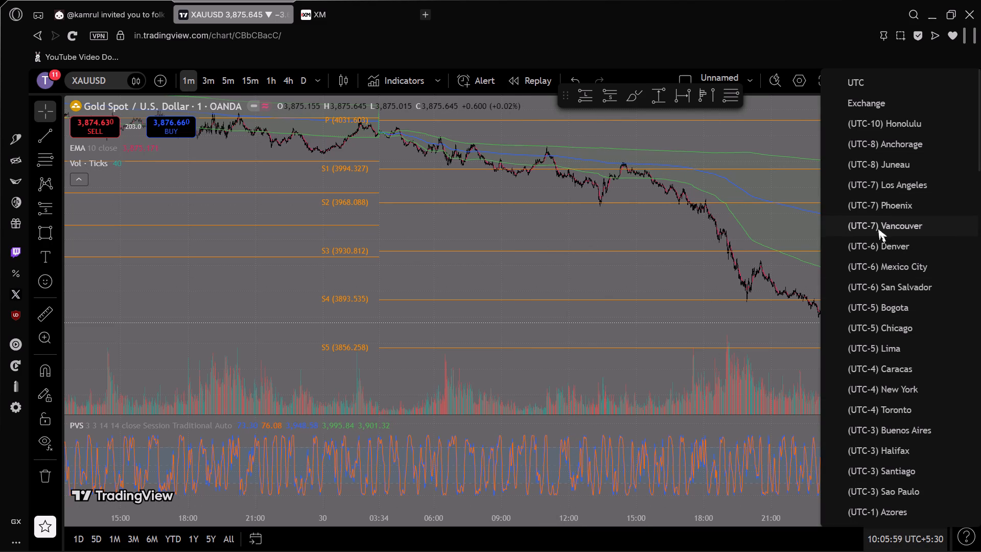
pyautogui.scroll(3, 881, 320)
pyautogui.click(658, 284)
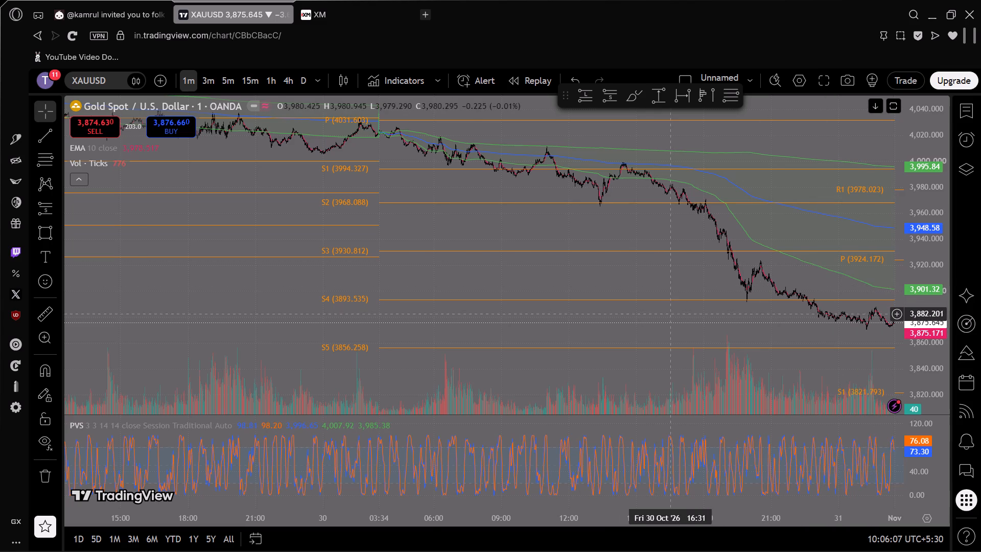
# Examine the 30 October XAUUSD price action on the one-minute chart from about 10:30 to 19:00.
pyautogui.scroll(-1, 670, 319)
pyautogui.scroll(4, 582, 327)
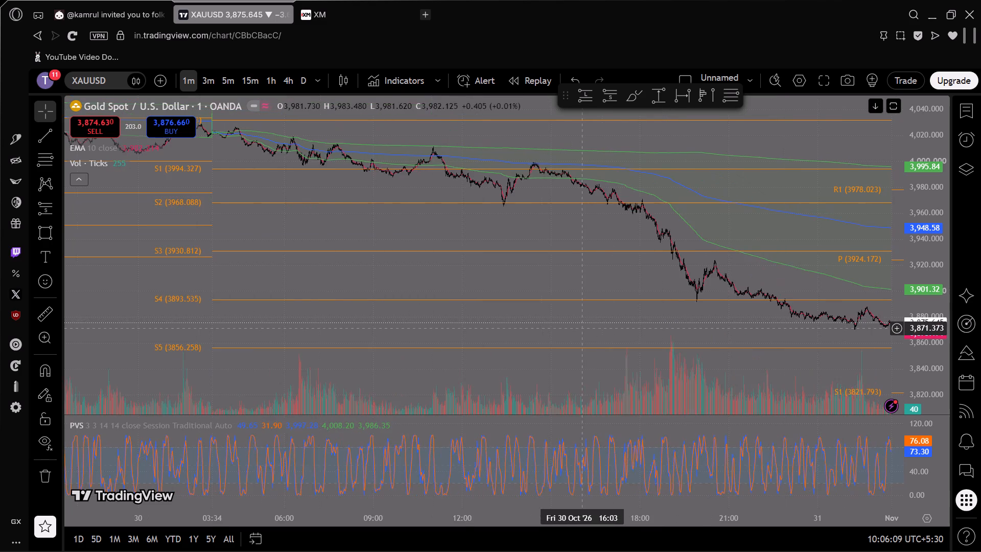
pyautogui.scroll(4, 582, 329)
pyautogui.moveTo(434, 224); pyautogui.dragTo(661, 246)
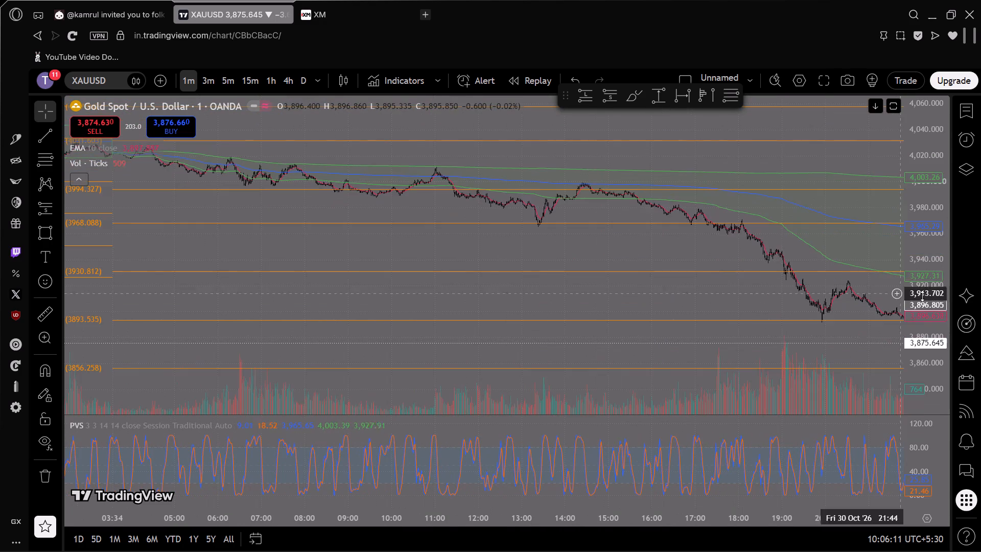
pyautogui.scroll(9, 922, 296)
pyautogui.moveTo(574, 248); pyautogui.dragTo(682, 325)
pyautogui.scroll(8, 570, 320)
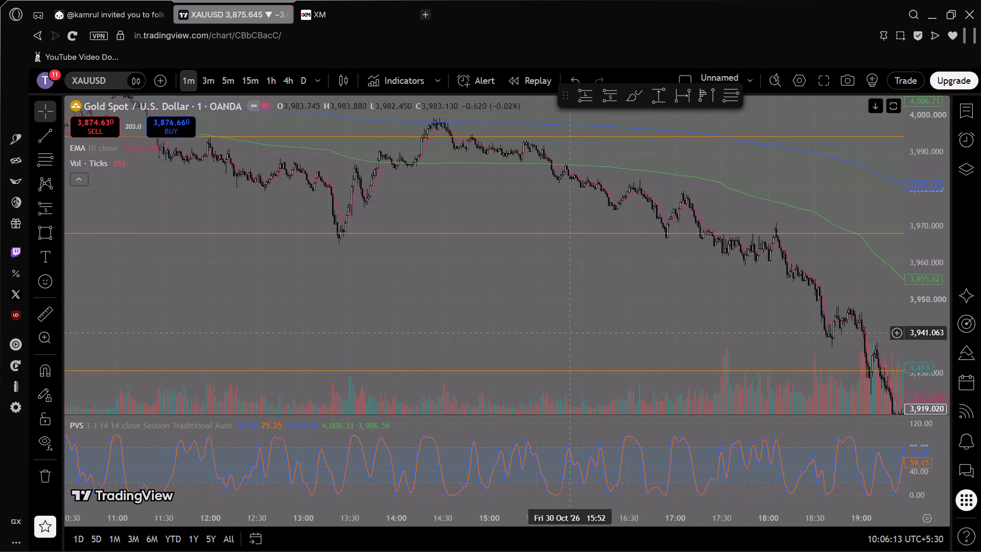
pyautogui.moveTo(568, 332); pyautogui.dragTo(599, 291)
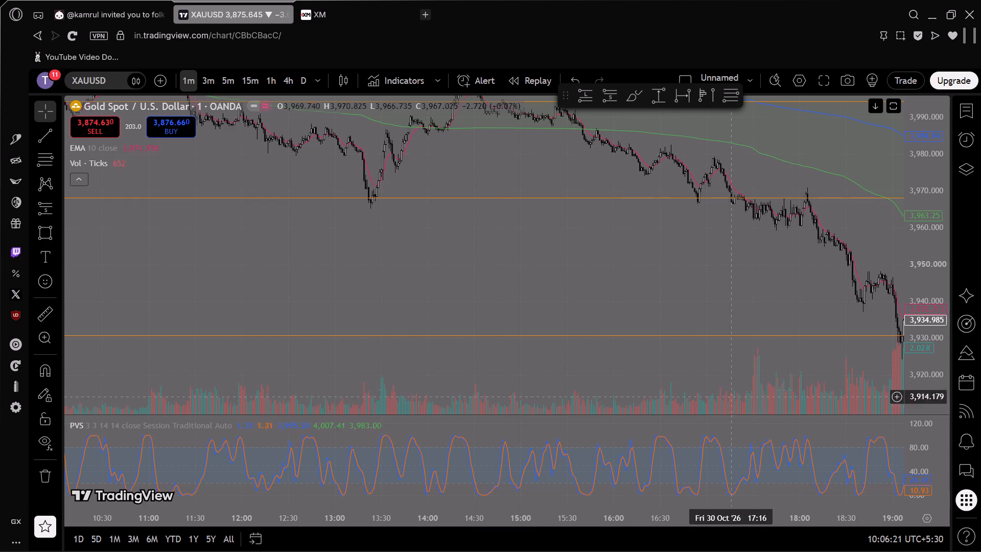
# Examine the 30 October XAUUSD one-minute price action back from about 18:45 to 08:30.
pyautogui.moveTo(512, 266); pyautogui.dragTo(541, 372)
pyautogui.scroll(4, 543, 370)
pyautogui.moveTo(471, 305); pyautogui.dragTo(546, 274)
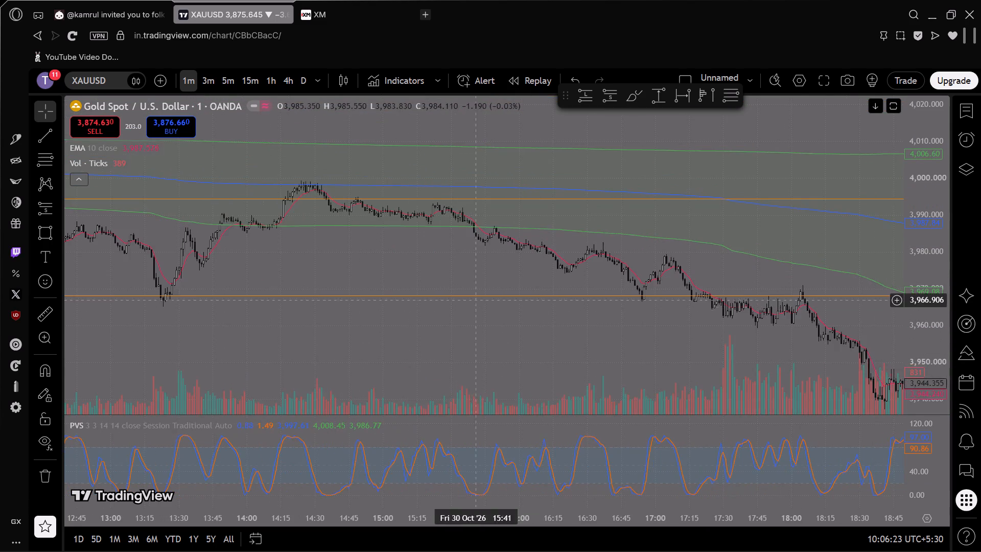
pyautogui.moveTo(546, 274); pyautogui.dragTo(728, 251)
pyautogui.scroll(5, 929, 327)
pyautogui.moveTo(584, 177); pyautogui.dragTo(633, 274)
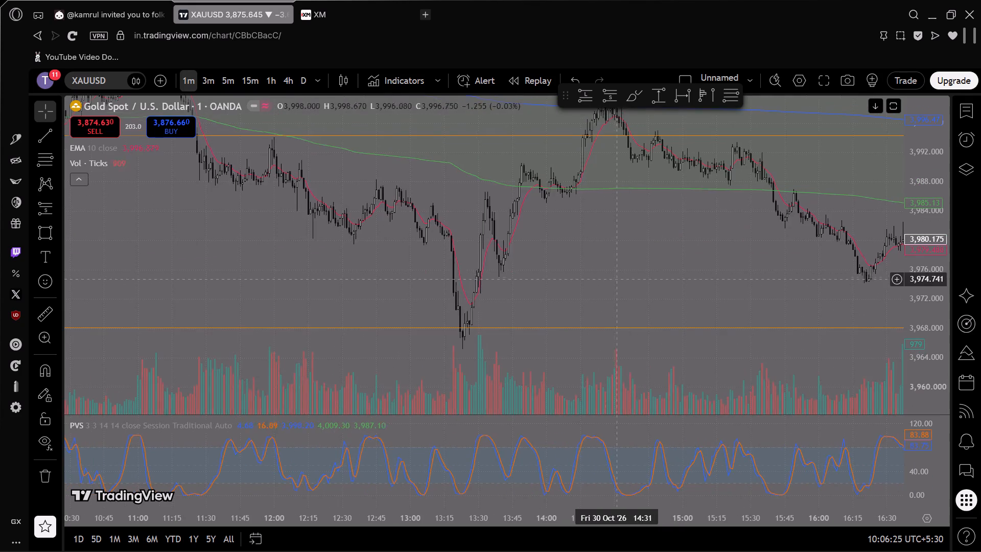
pyautogui.scroll(4, 598, 282)
pyautogui.moveTo(565, 266); pyautogui.dragTo(615, 328)
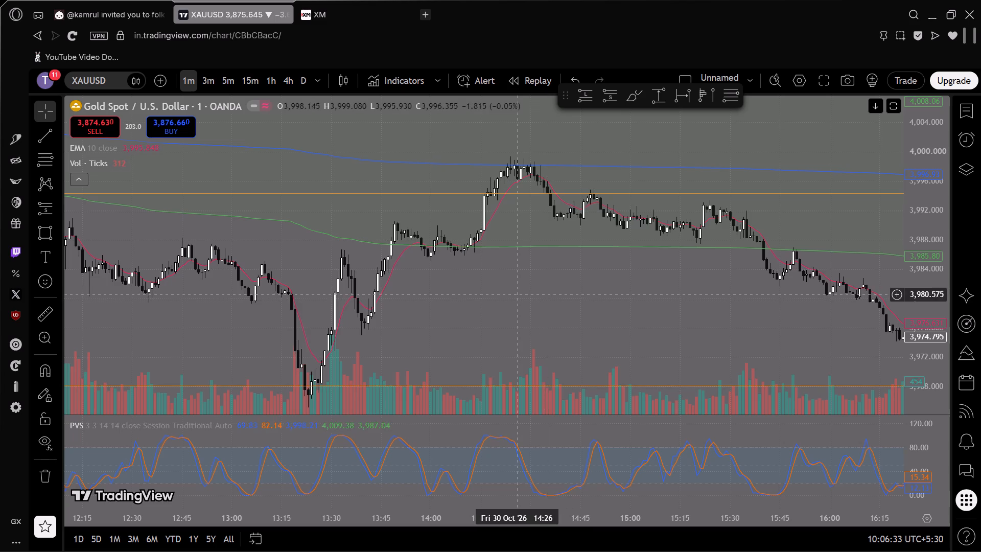
pyautogui.scroll(-4, 518, 300)
pyautogui.moveTo(357, 319); pyautogui.dragTo(396, 334)
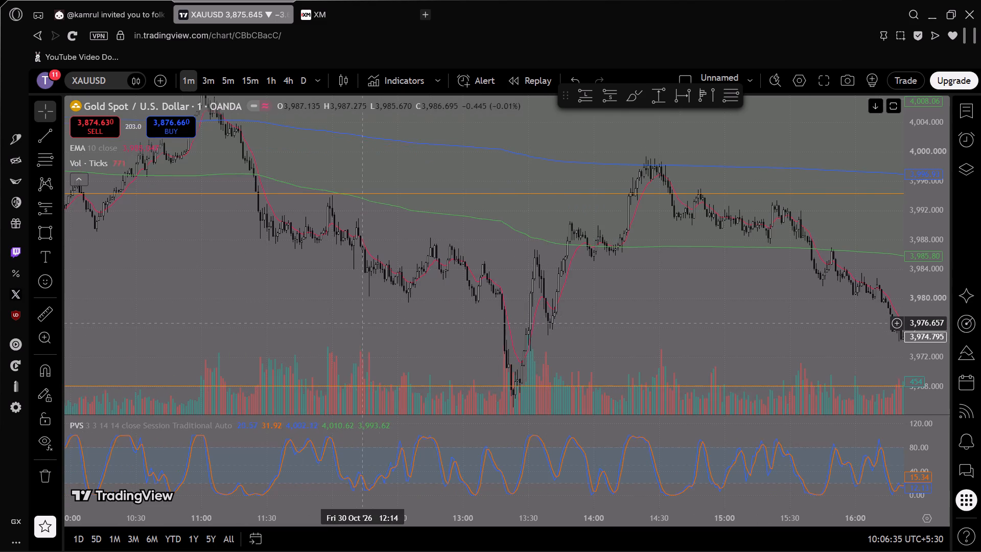
pyautogui.moveTo(396, 334); pyautogui.dragTo(766, 333)
pyautogui.moveTo(719, 294); pyautogui.dragTo(510, 271)
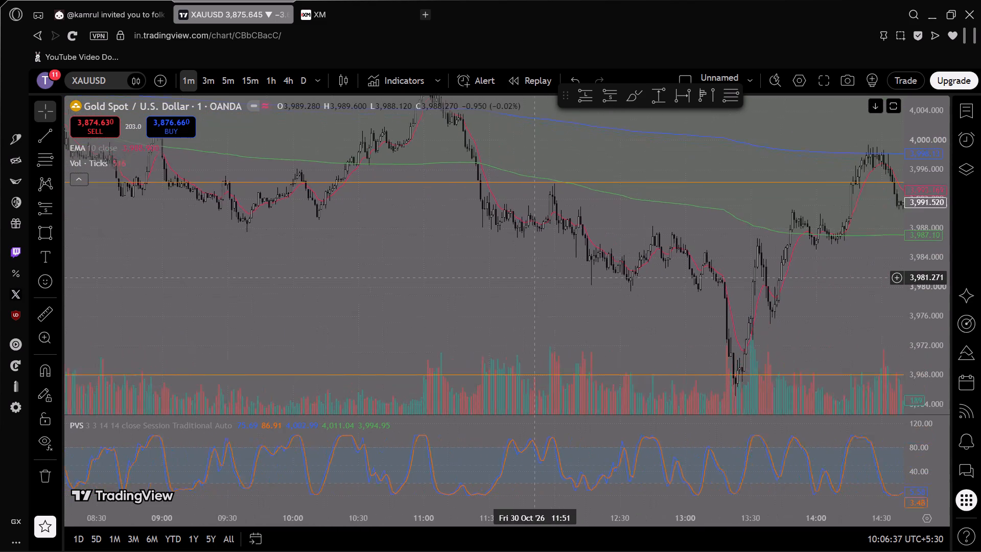
pyautogui.moveTo(510, 271); pyautogui.dragTo(548, 309)
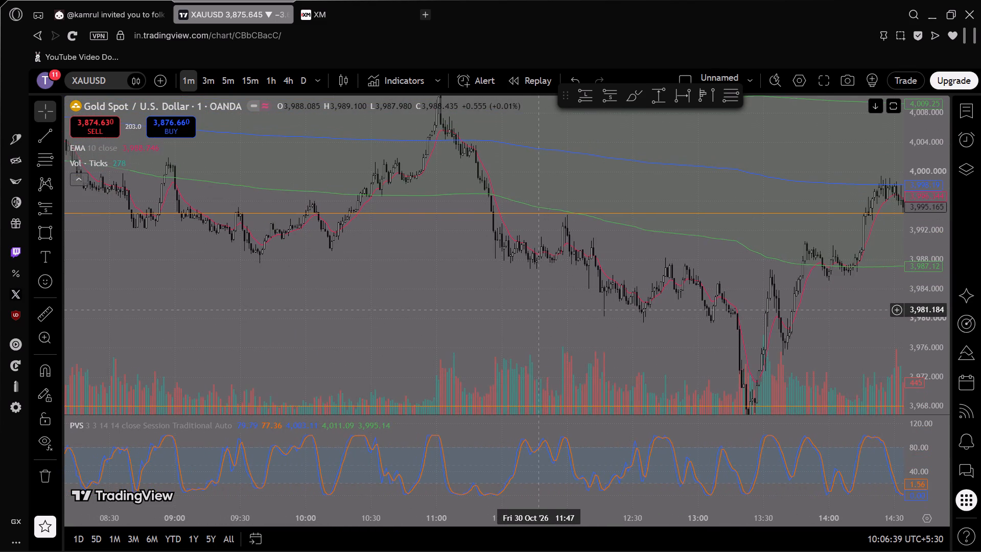
pyautogui.scroll(2, 540, 310)
pyautogui.moveTo(502, 327); pyautogui.dragTo(553, 330)
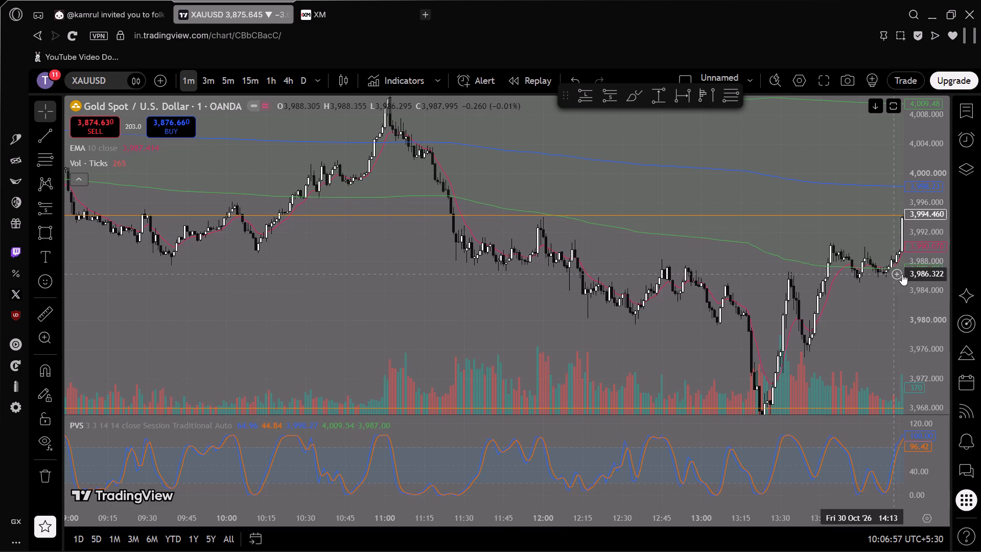
# Examine the individual one-minute candles of the 30 October decline between about 11:25 and 12:45.
pyautogui.scroll(4, 929, 282)
pyautogui.scroll(5, 647, 324)
pyautogui.moveTo(534, 267); pyautogui.dragTo(878, 229)
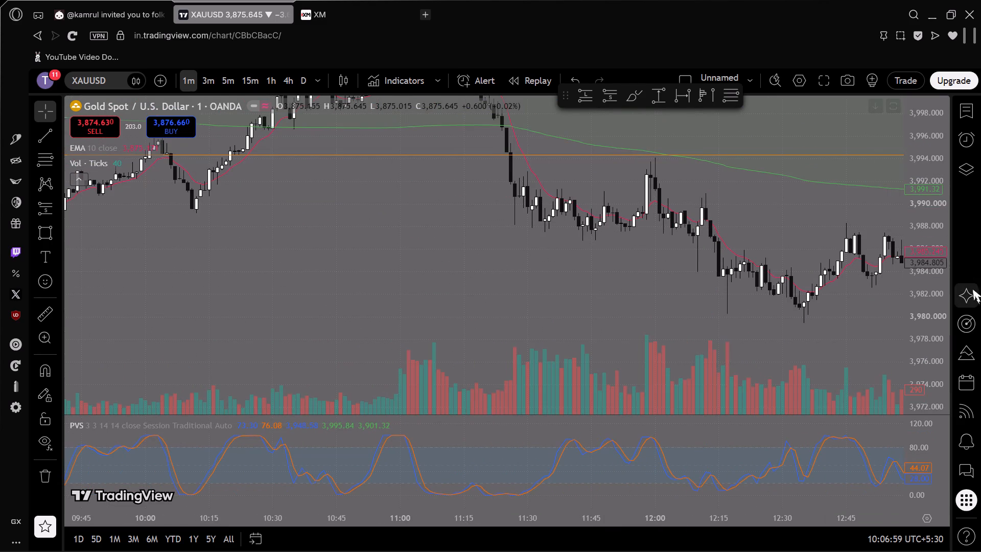
pyautogui.scroll(2, 928, 292)
pyautogui.scroll(2, 682, 299)
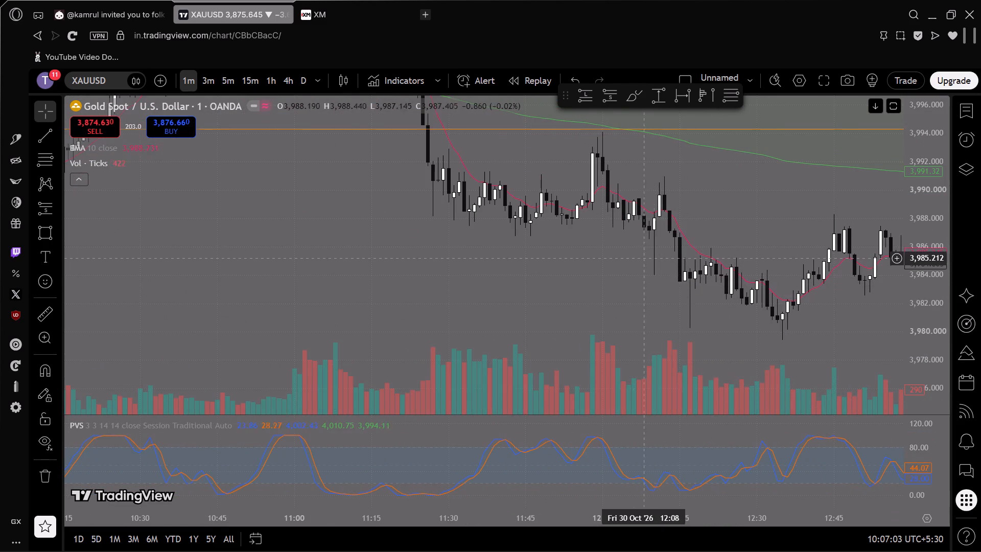
pyautogui.moveTo(634, 258); pyautogui.dragTo(640, 321)
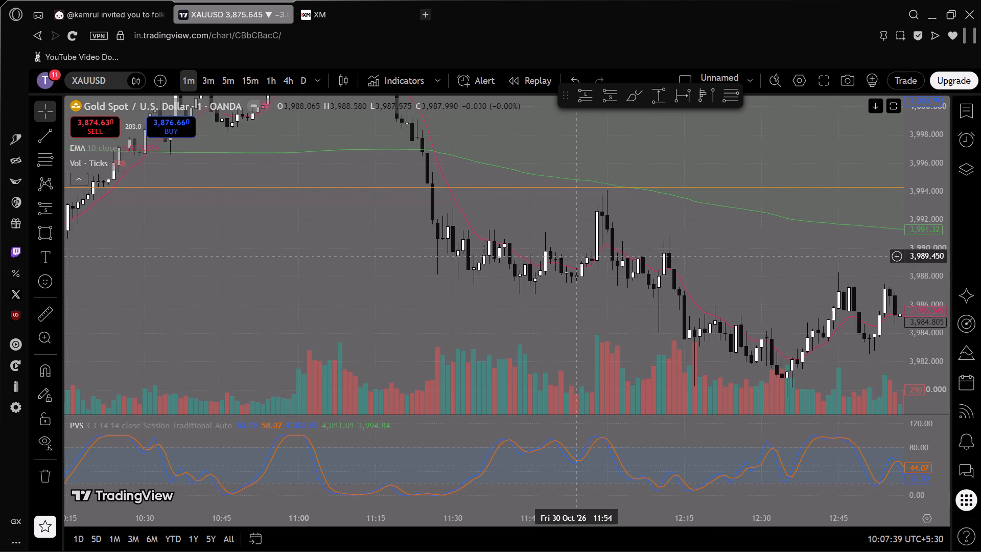
pyautogui.moveTo(528, 214); pyautogui.dragTo(686, 214)
pyautogui.scroll(2, 626, 259)
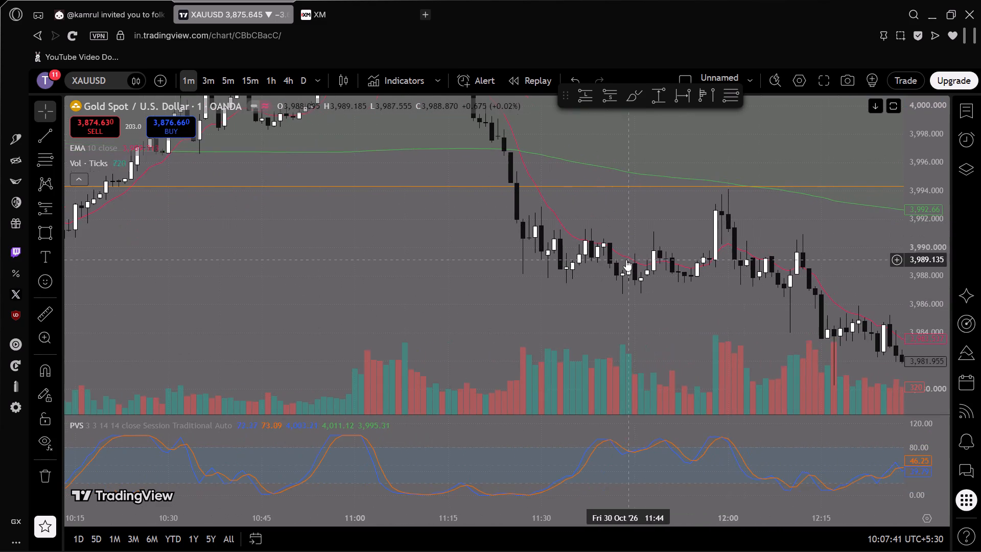
pyautogui.scroll(3, 921, 295)
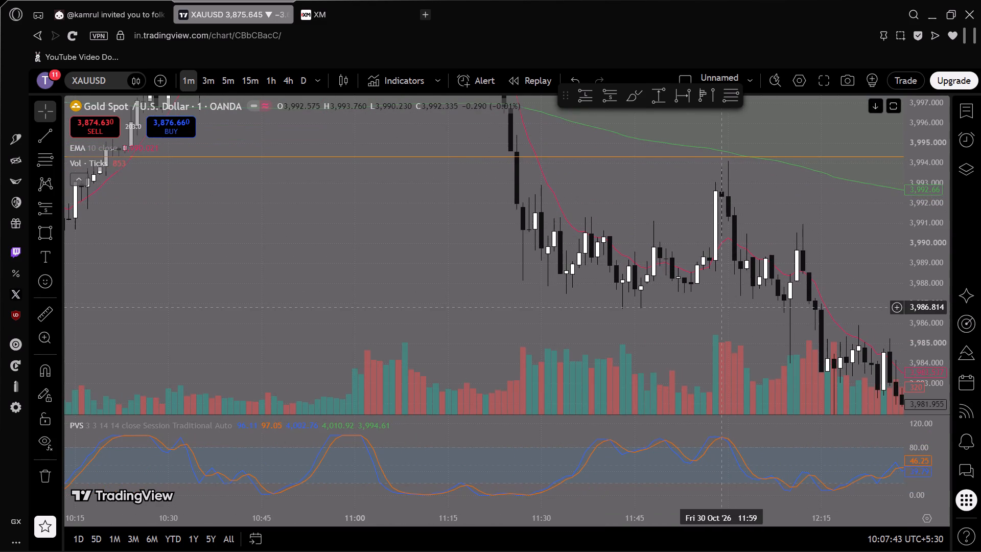
pyautogui.scroll(1, 721, 307)
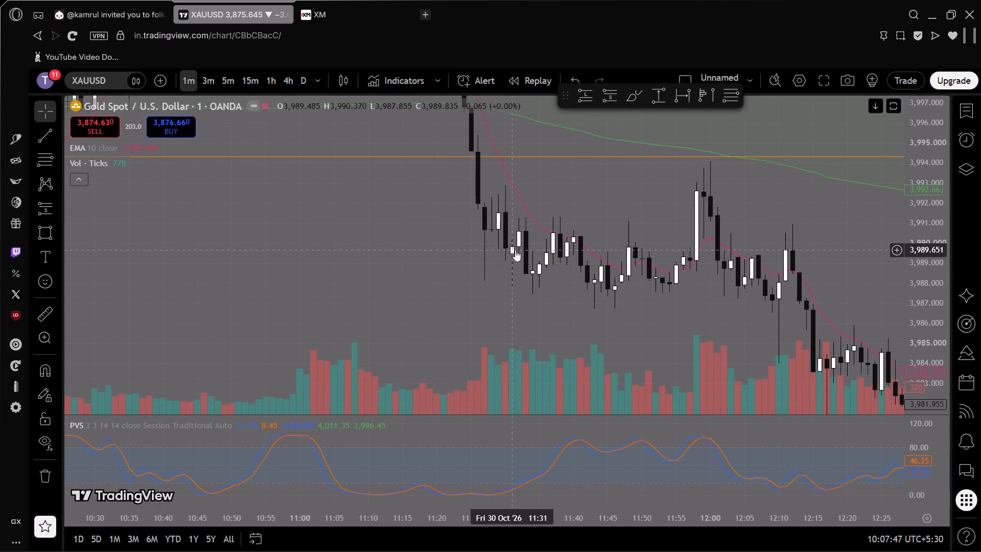
pyautogui.moveTo(609, 242); pyautogui.dragTo(495, 225)
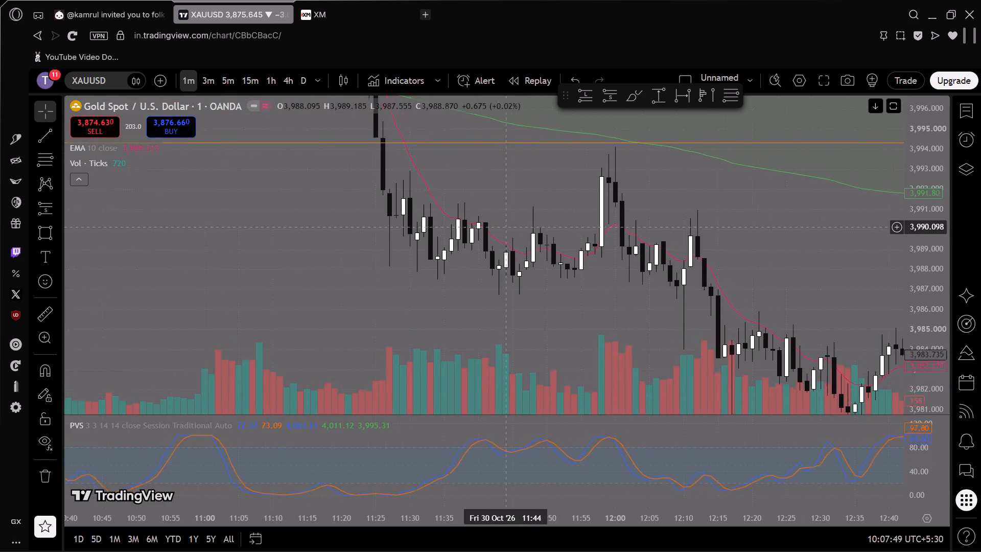
pyautogui.moveTo(495, 225); pyautogui.dragTo(454, 220)
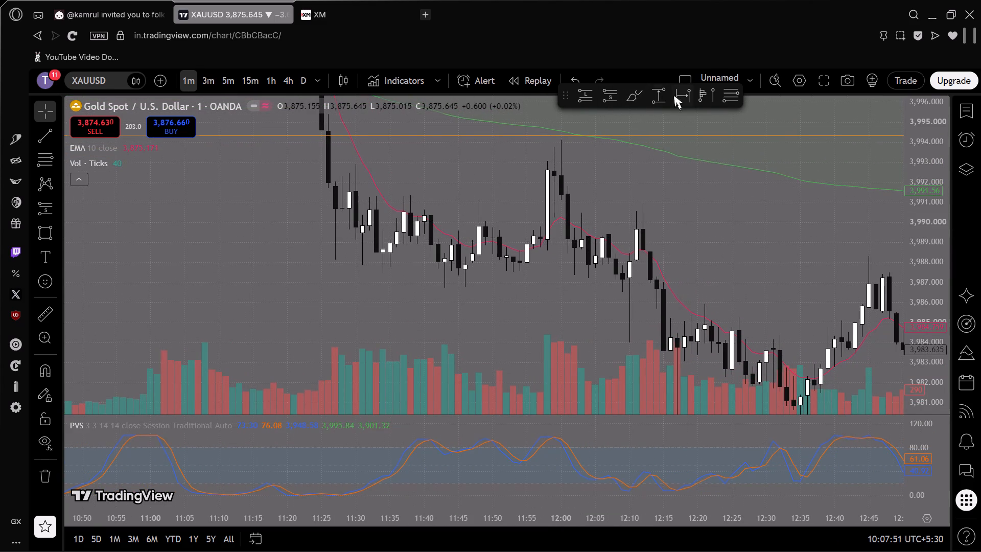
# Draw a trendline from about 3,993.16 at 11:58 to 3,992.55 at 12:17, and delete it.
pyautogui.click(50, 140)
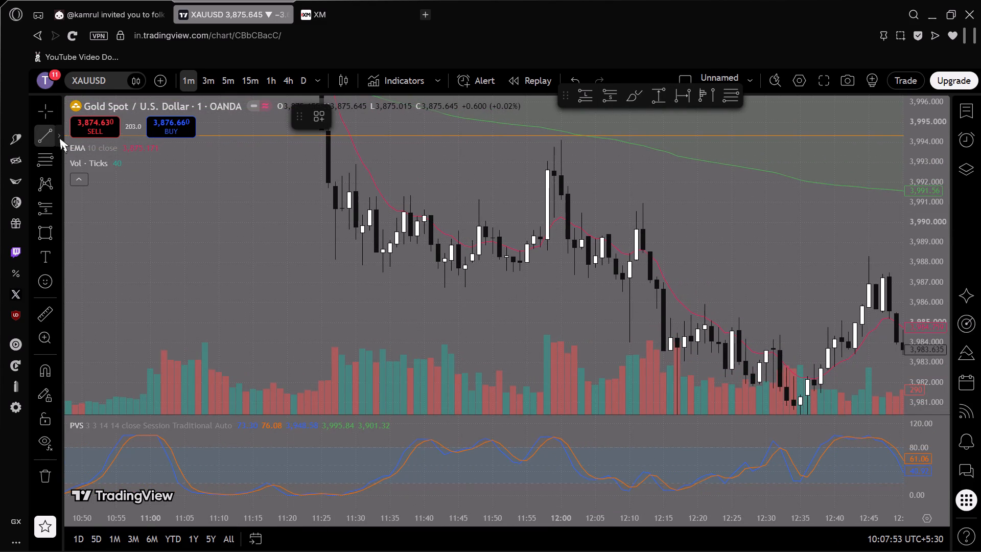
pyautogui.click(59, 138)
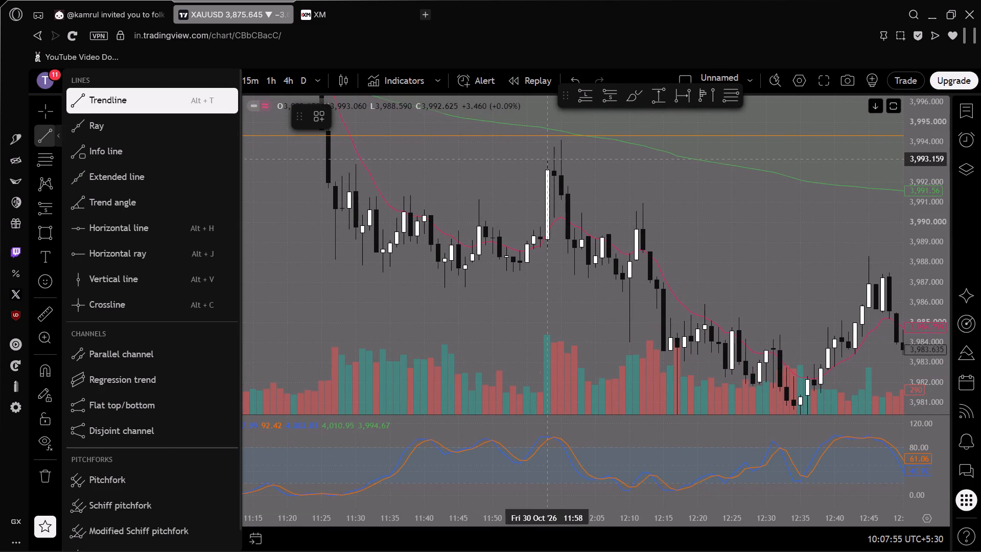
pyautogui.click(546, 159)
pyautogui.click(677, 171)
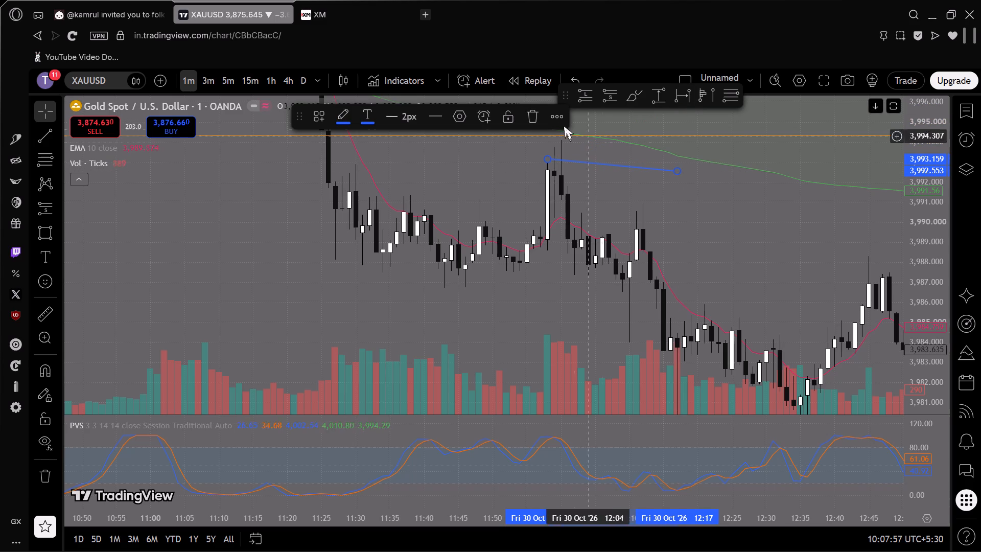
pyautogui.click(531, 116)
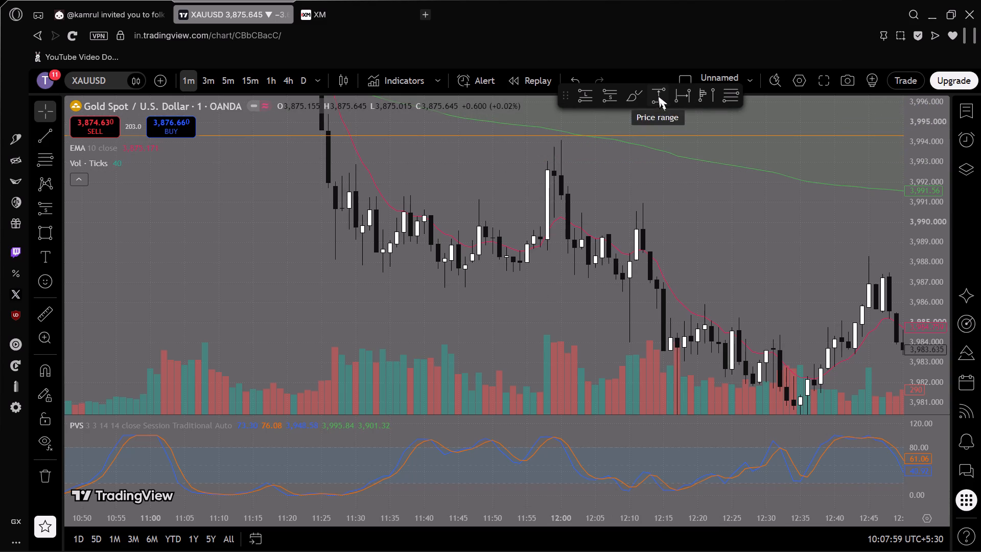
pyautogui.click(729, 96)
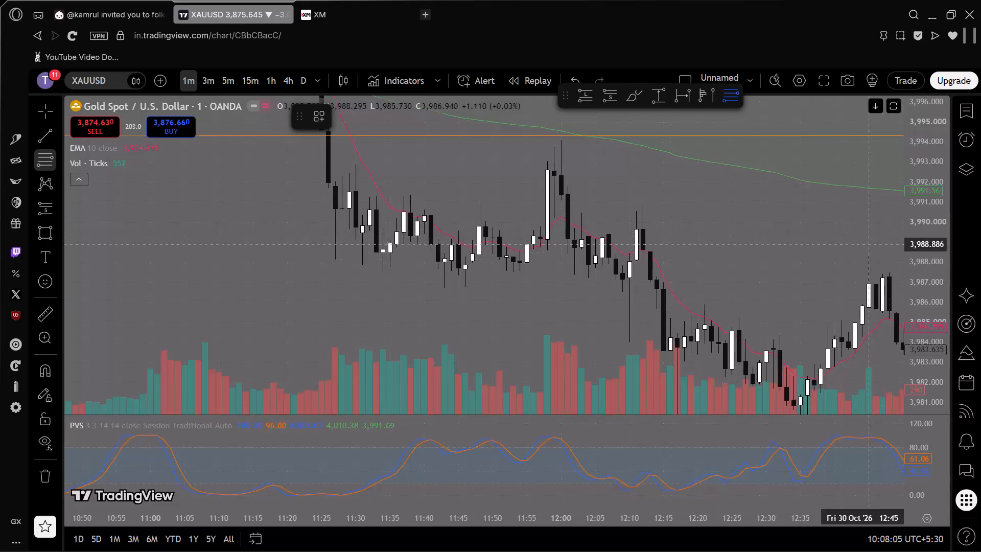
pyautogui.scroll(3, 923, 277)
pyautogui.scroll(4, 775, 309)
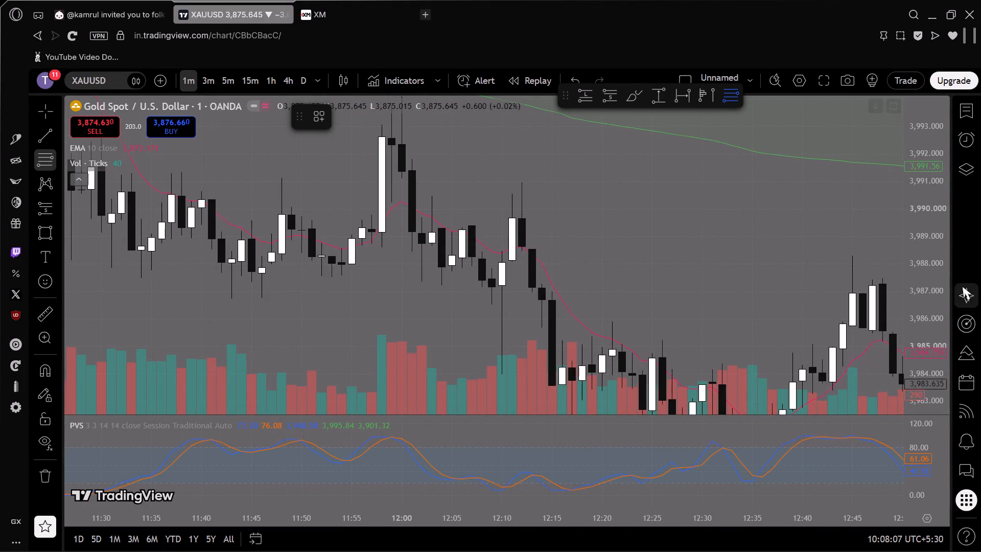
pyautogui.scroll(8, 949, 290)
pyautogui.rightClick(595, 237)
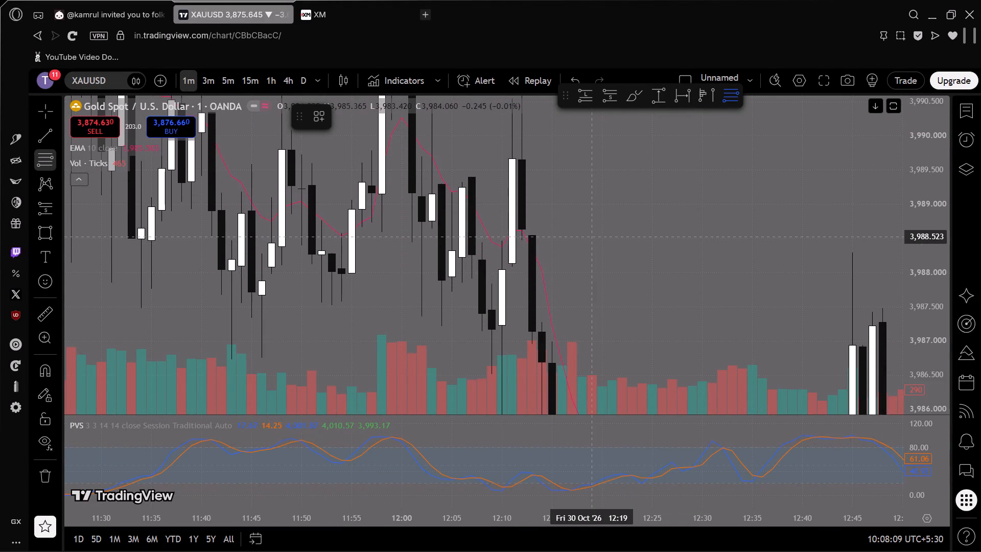
# Draw a Fib retracement from about 3,989.22 at 11:49 to about 3,988.68 at 12:14 on 30 October.
pyautogui.moveTo(595, 236); pyautogui.dragTo(815, 260)
pyautogui.moveTo(594, 277); pyautogui.dragTo(703, 274)
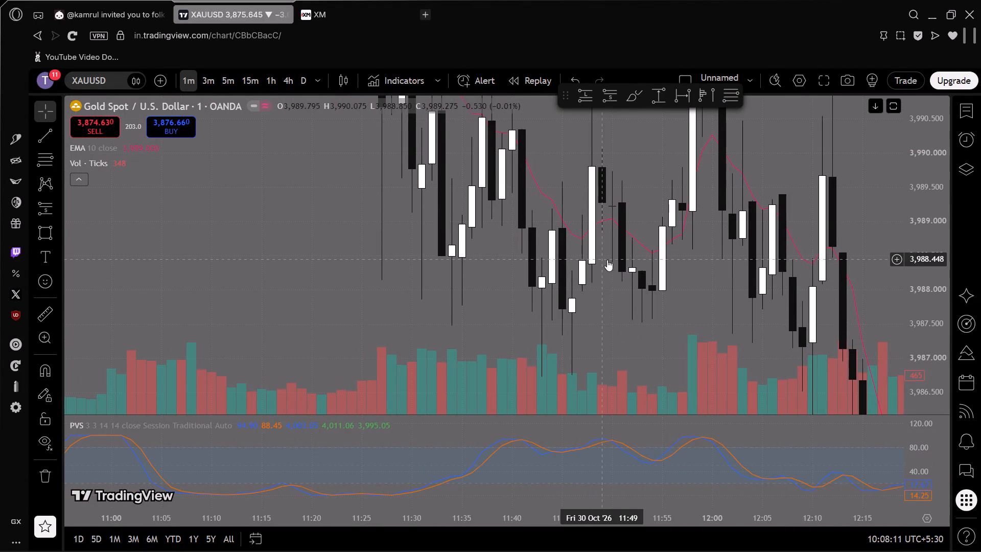
pyautogui.scroll(2, 614, 260)
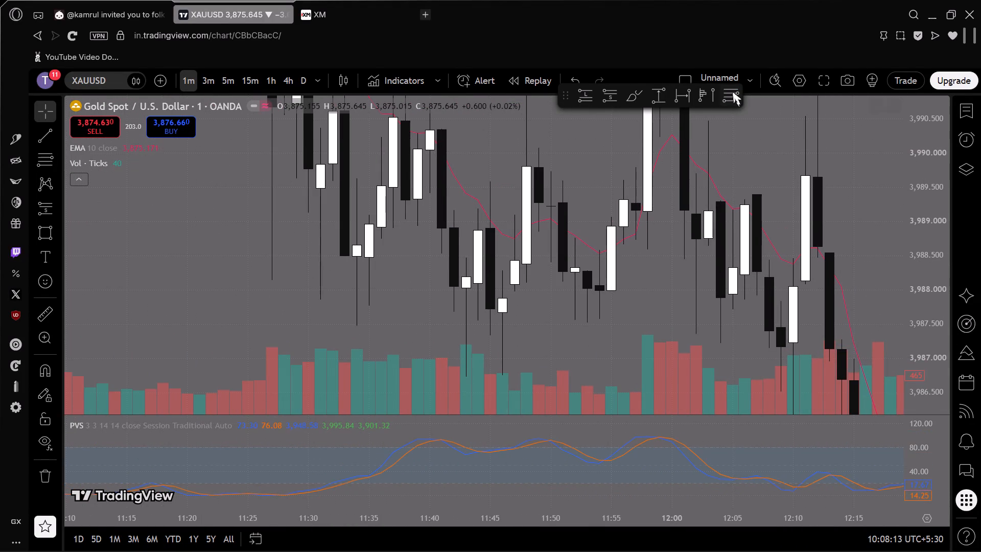
pyautogui.click(733, 91)
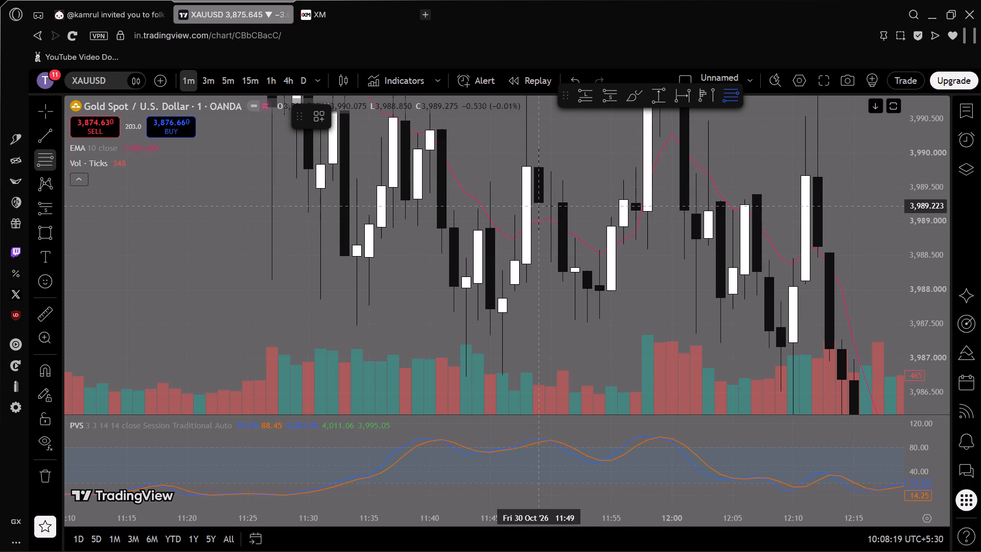
pyautogui.moveTo(539, 206); pyautogui.dragTo(705, 229)
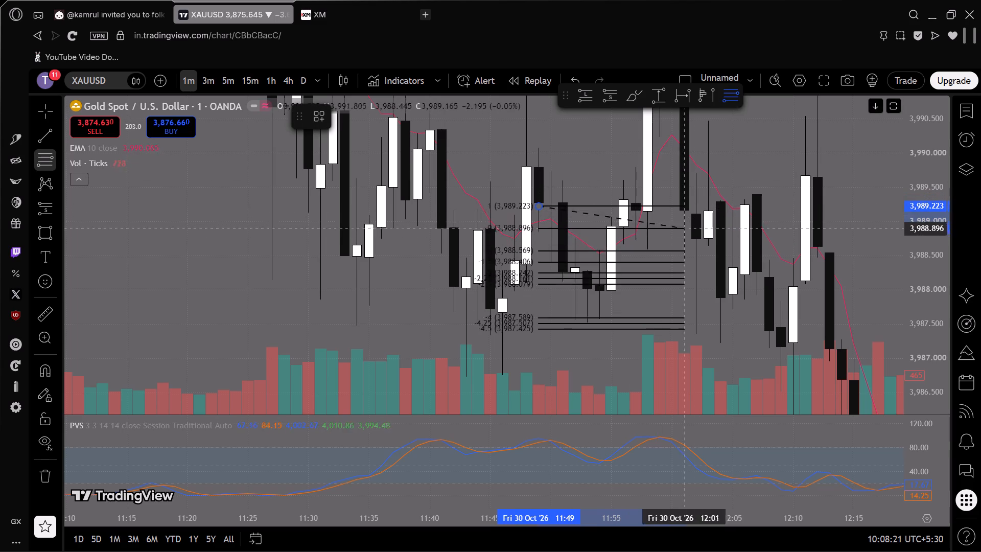
pyautogui.moveTo(705, 229); pyautogui.dragTo(845, 243)
pyautogui.click(845, 243)
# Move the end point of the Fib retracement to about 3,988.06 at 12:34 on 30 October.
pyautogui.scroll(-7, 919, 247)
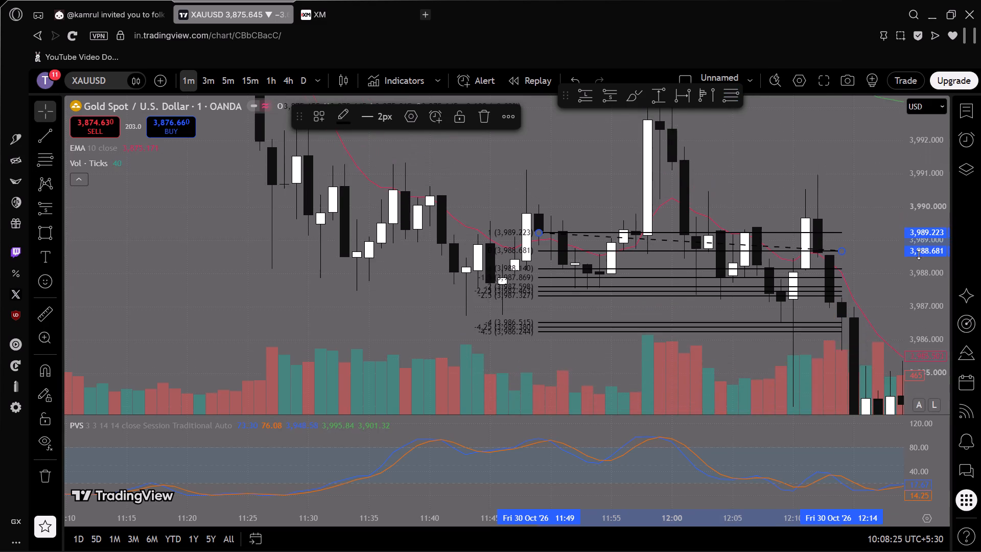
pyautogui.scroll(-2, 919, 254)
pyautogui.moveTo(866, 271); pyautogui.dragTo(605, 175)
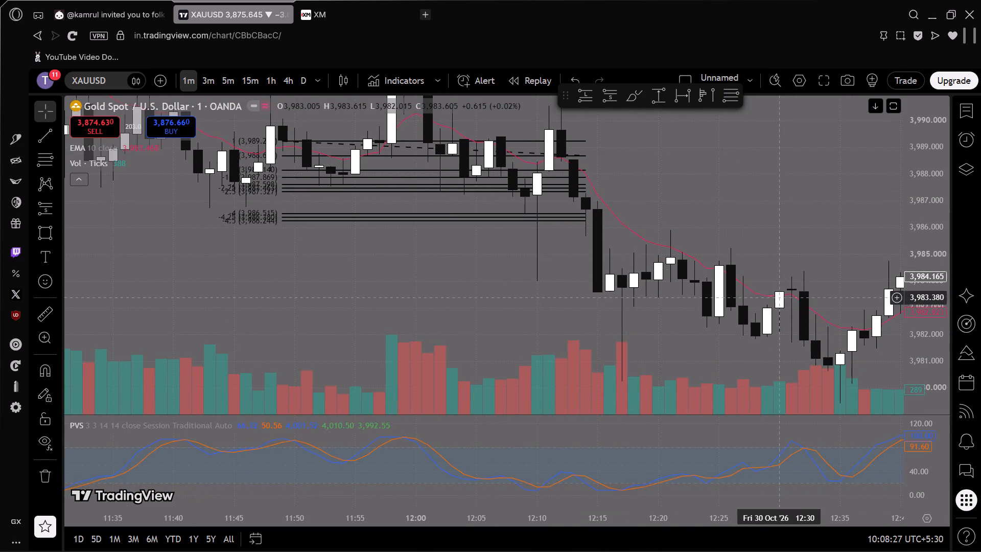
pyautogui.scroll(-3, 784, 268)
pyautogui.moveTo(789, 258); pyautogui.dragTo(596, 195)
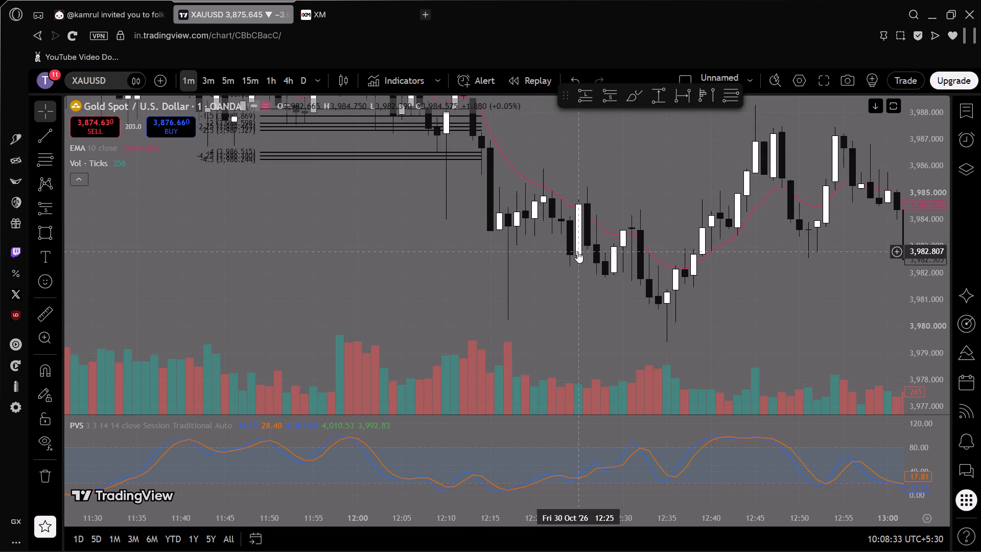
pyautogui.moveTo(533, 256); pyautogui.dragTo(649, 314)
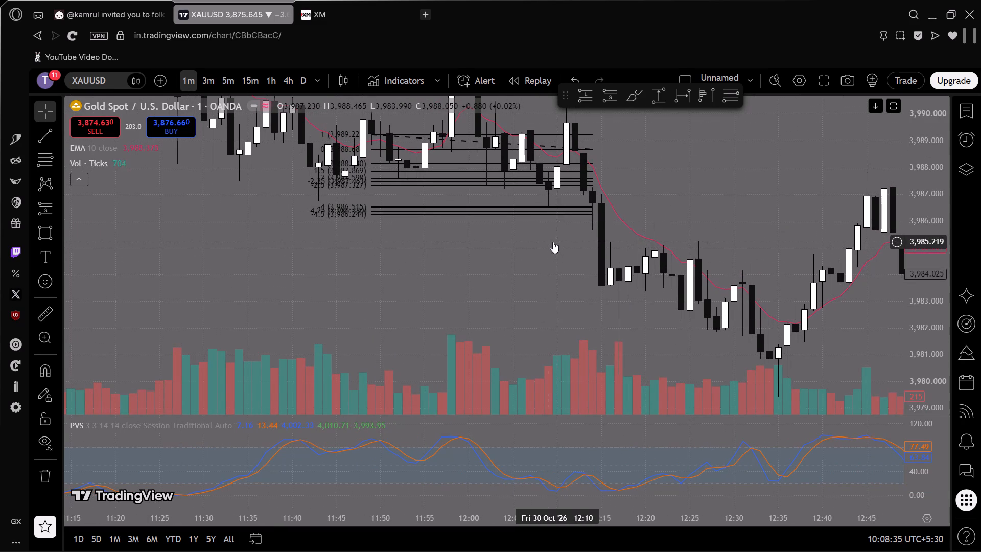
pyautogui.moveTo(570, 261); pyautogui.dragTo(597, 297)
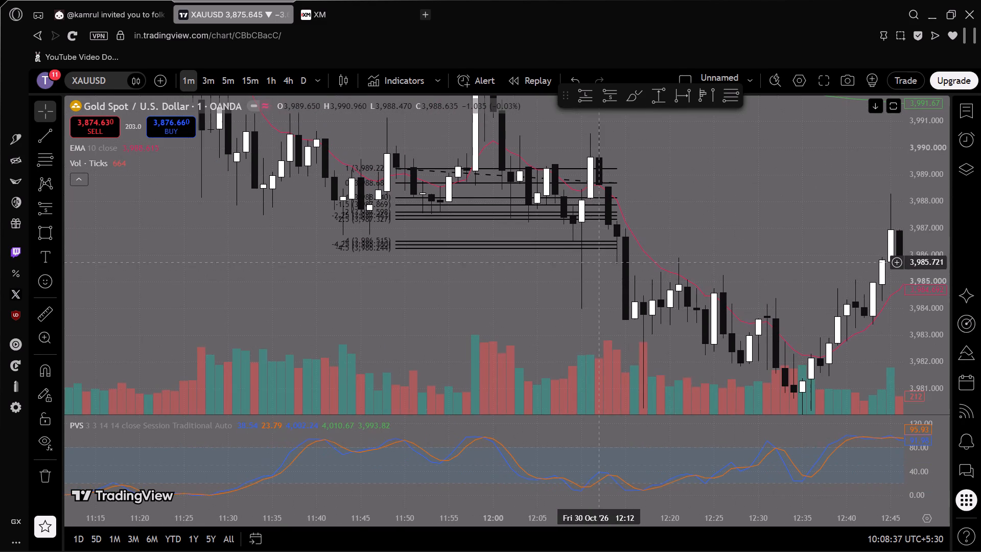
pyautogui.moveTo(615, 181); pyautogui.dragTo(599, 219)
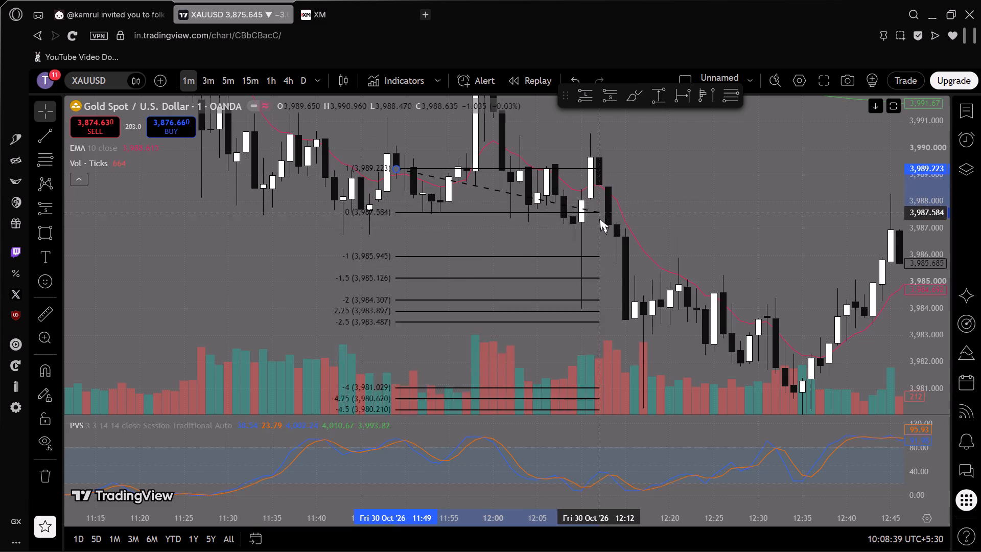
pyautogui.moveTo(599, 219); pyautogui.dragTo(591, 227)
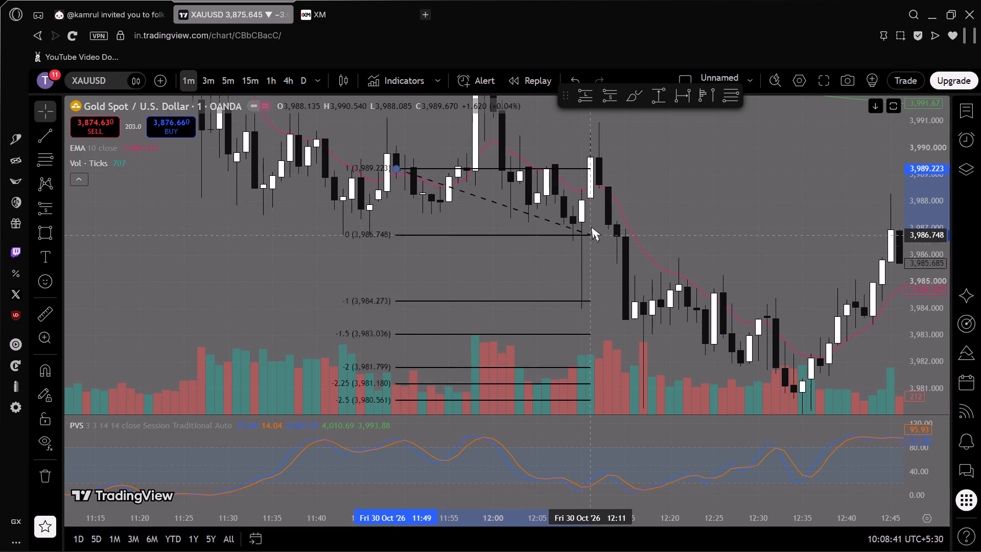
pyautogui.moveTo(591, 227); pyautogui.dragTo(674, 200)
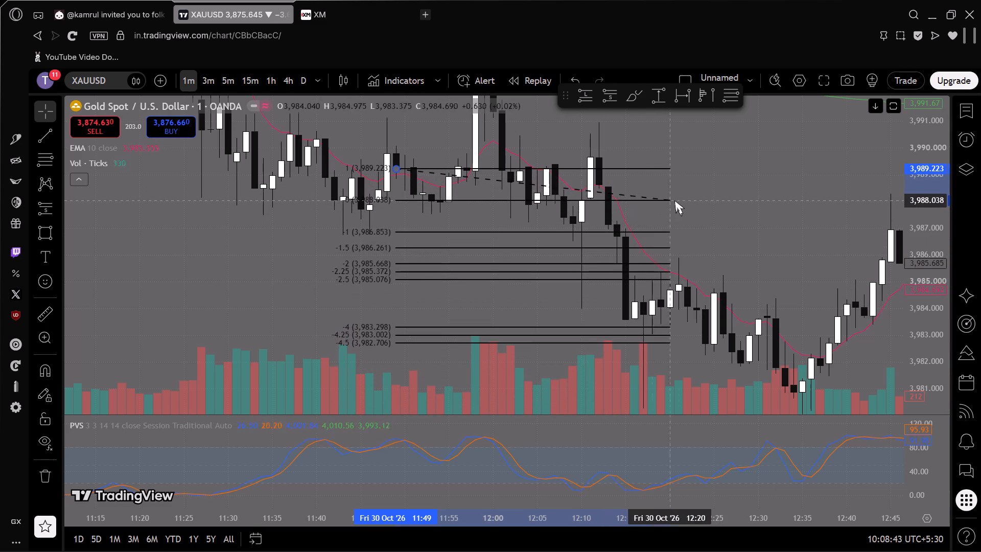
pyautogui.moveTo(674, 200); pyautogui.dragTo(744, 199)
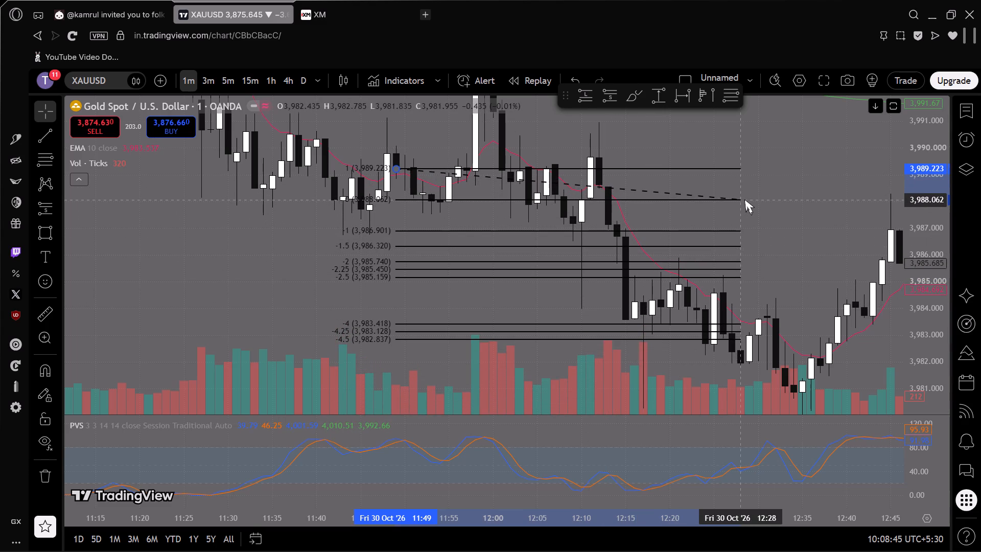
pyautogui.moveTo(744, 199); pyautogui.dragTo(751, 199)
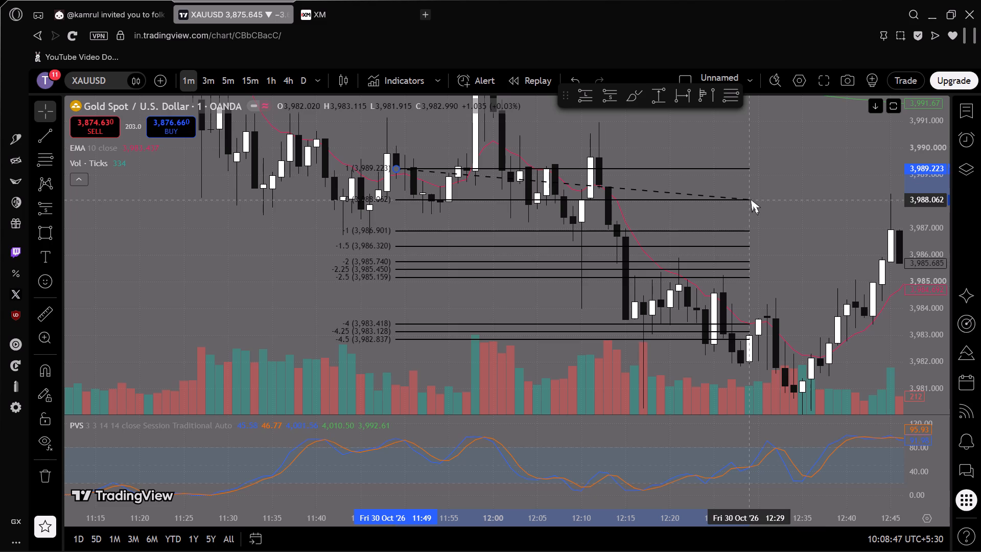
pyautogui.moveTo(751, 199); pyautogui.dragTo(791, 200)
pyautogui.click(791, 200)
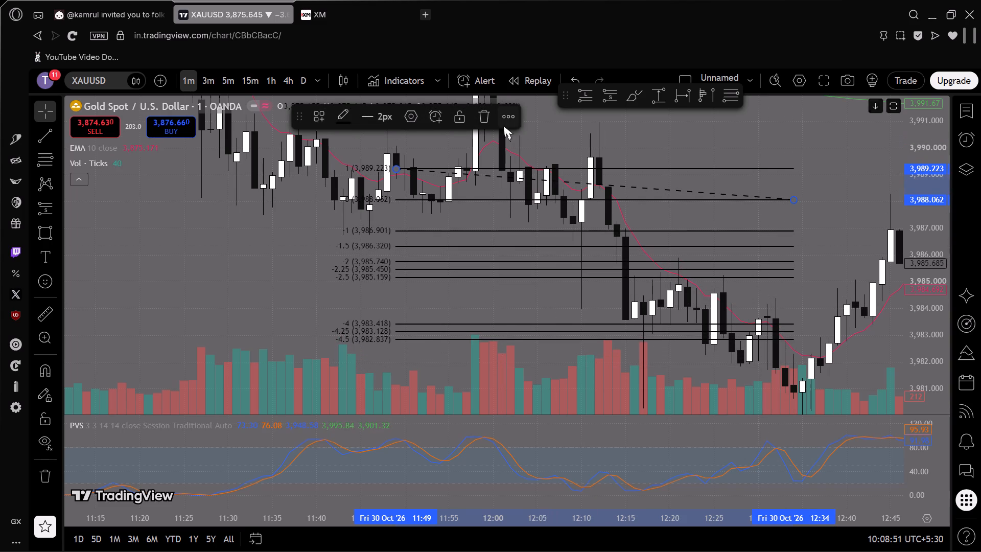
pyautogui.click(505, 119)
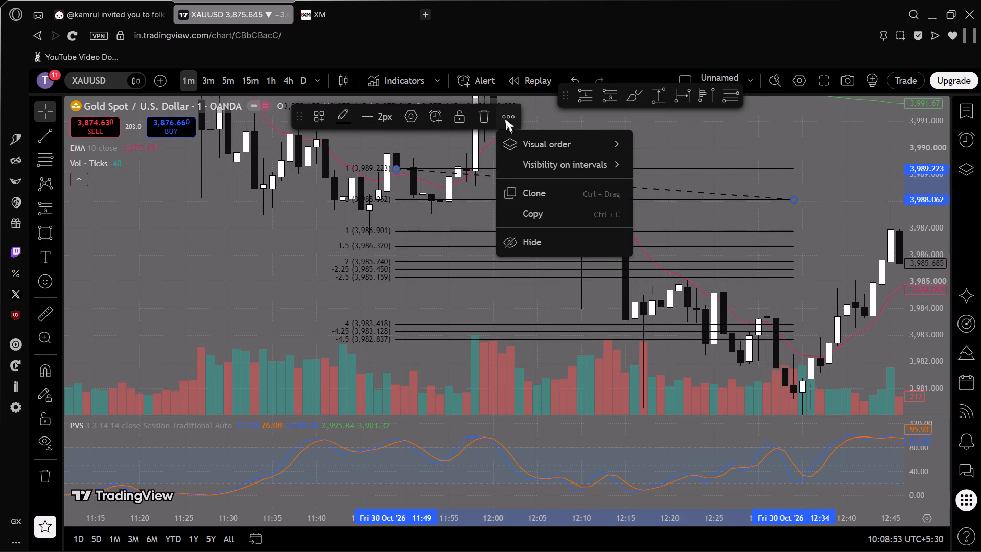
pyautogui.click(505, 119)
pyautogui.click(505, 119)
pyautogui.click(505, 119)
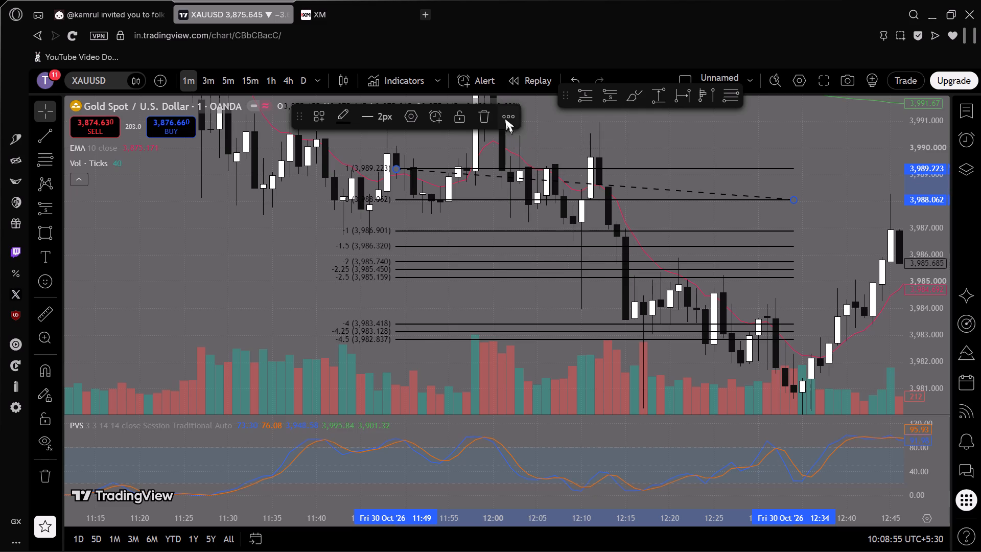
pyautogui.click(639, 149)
# Examine the 30 October one-minute price action around and after the Fib retracement, from about 11:30 to 15:00.
pyautogui.moveTo(639, 145); pyautogui.dragTo(650, 187)
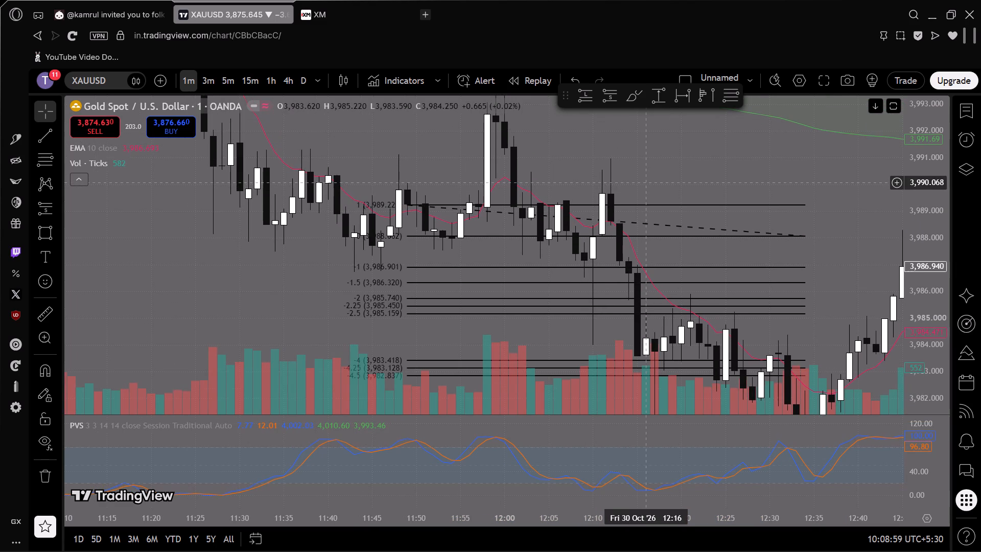
pyautogui.click(649, 173)
pyautogui.scroll(-8, 674, 200)
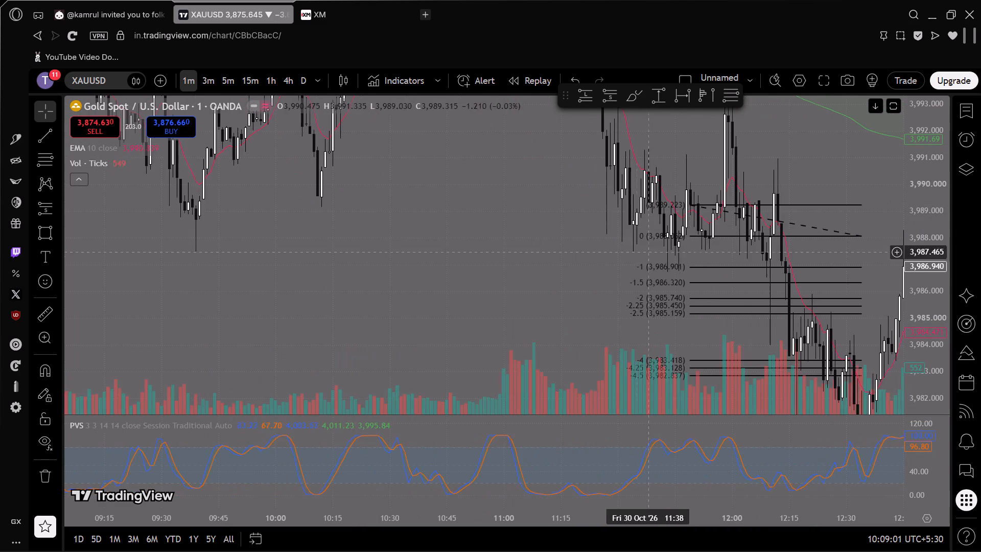
pyautogui.moveTo(580, 267); pyautogui.dragTo(335, 187)
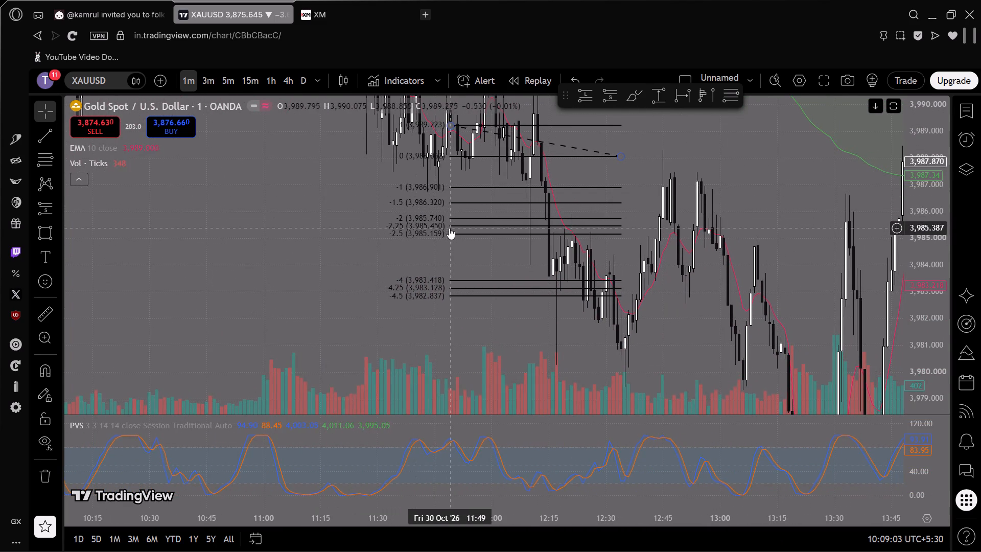
pyautogui.scroll(1, 449, 228)
pyautogui.moveTo(678, 346); pyautogui.dragTo(675, 344)
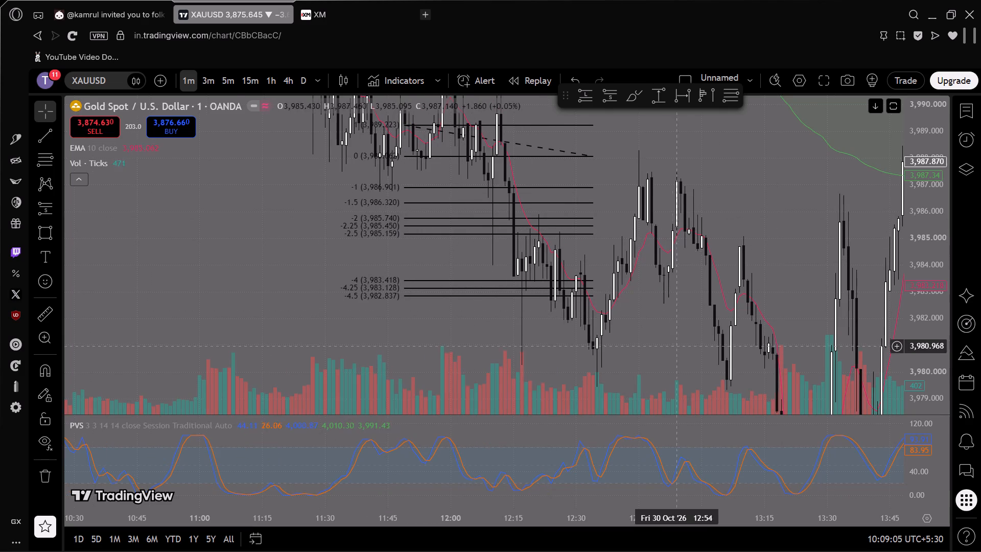
pyautogui.moveTo(675, 344); pyautogui.dragTo(558, 319)
pyautogui.scroll(-6, 923, 257)
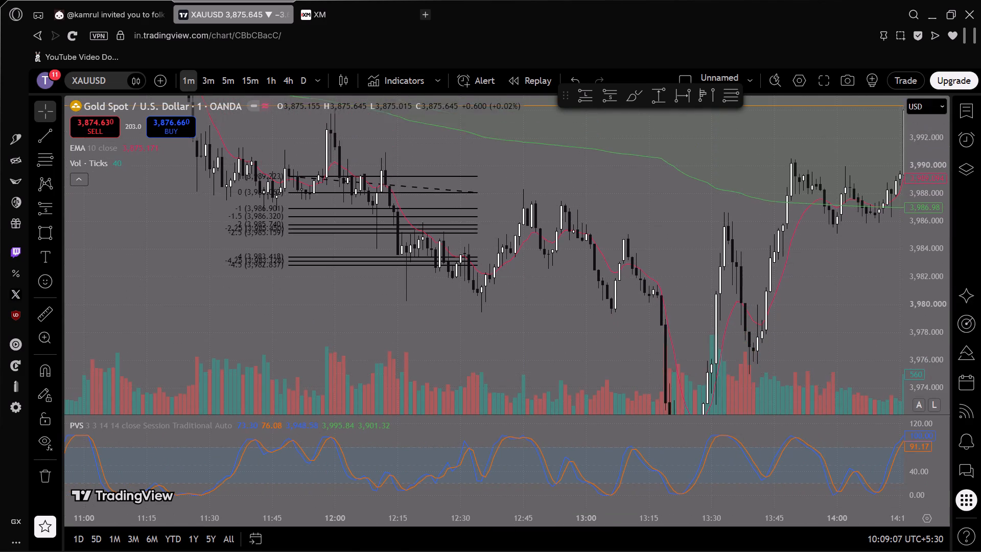
pyautogui.scroll(-3, 760, 279)
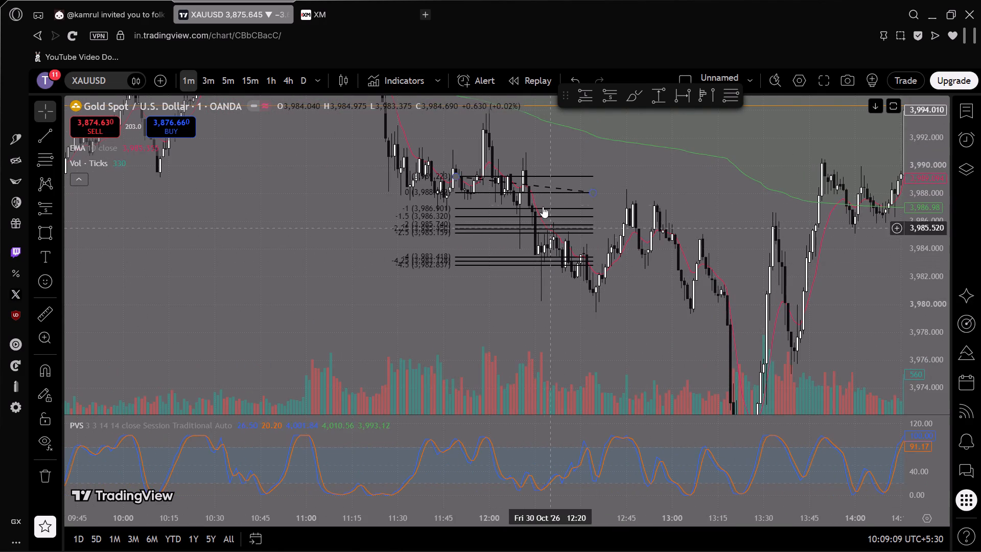
pyautogui.moveTo(633, 285); pyautogui.dragTo(619, 284)
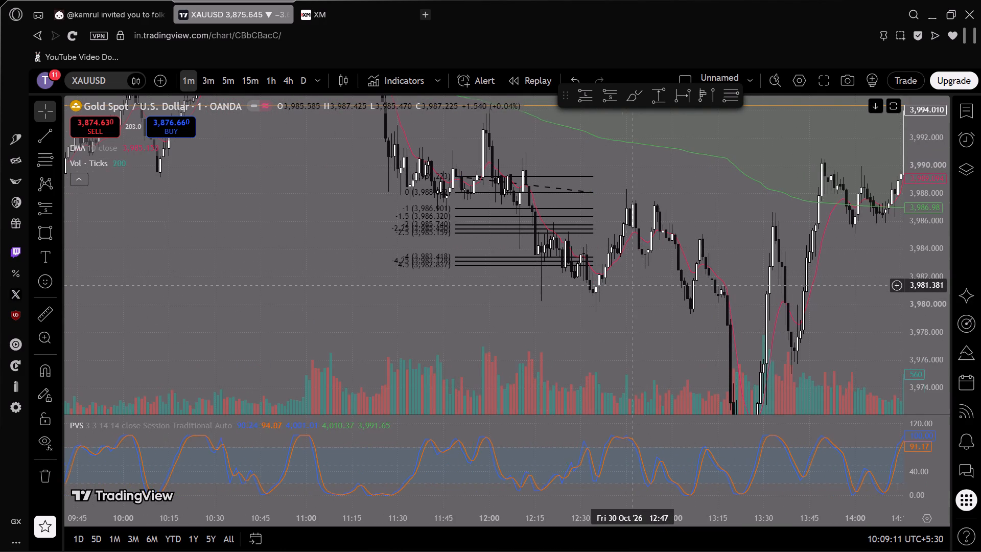
pyautogui.moveTo(619, 284); pyautogui.dragTo(551, 272)
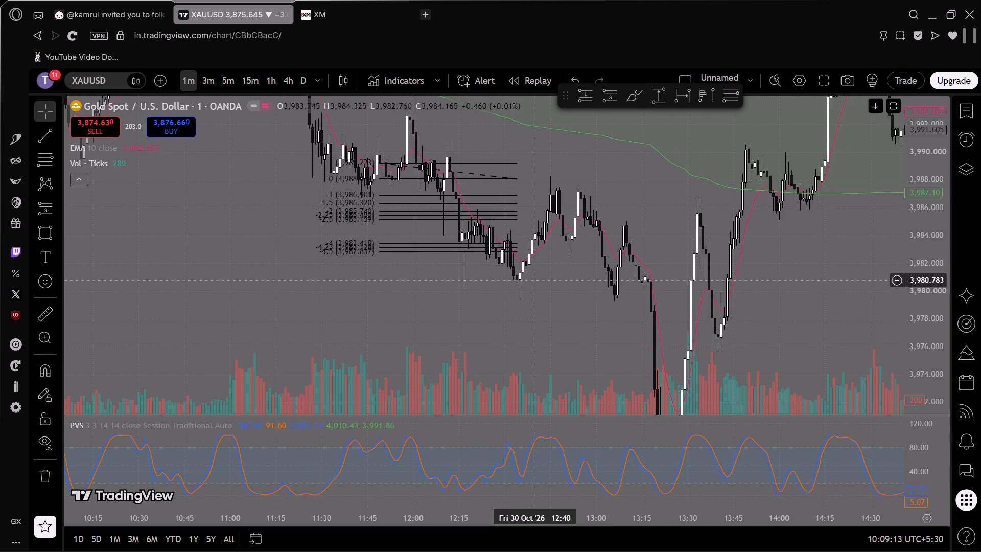
pyautogui.moveTo(602, 290); pyautogui.dragTo(506, 265)
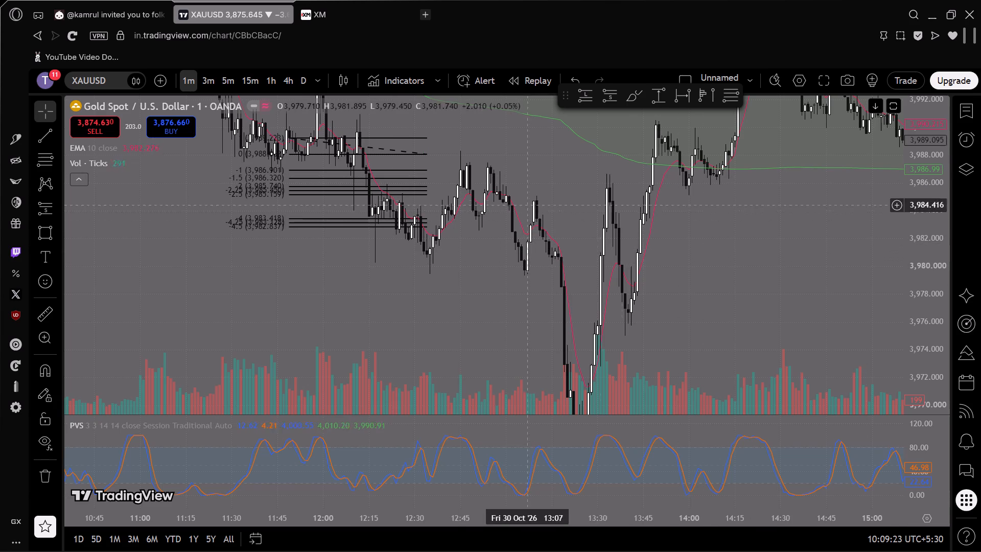
pyautogui.moveTo(517, 200); pyautogui.dragTo(749, 271)
pyautogui.click(538, 282)
pyautogui.click(537, 216)
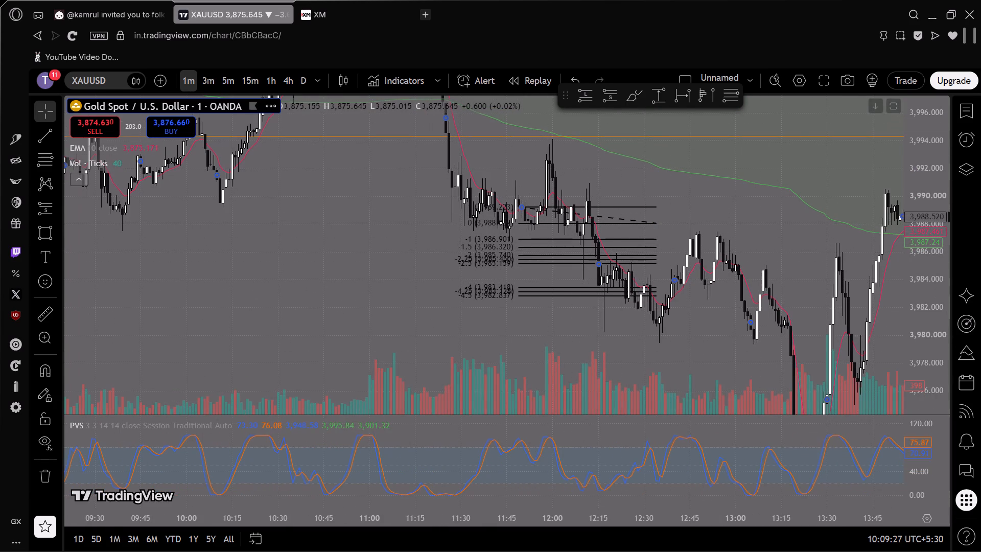
# Set the chart's timezone to (UTC-4) New York.
pyautogui.click(918, 538)
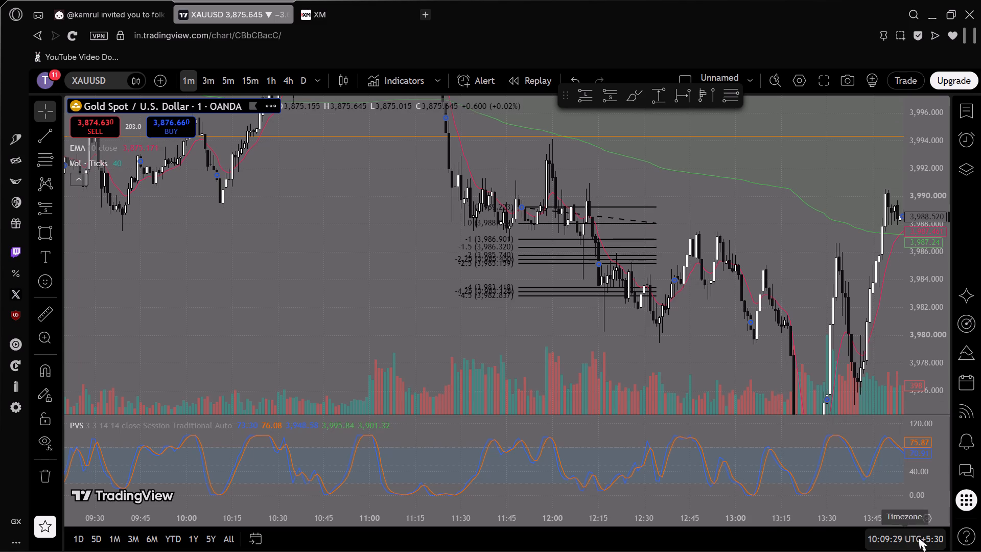
pyautogui.scroll(4, 870, 307)
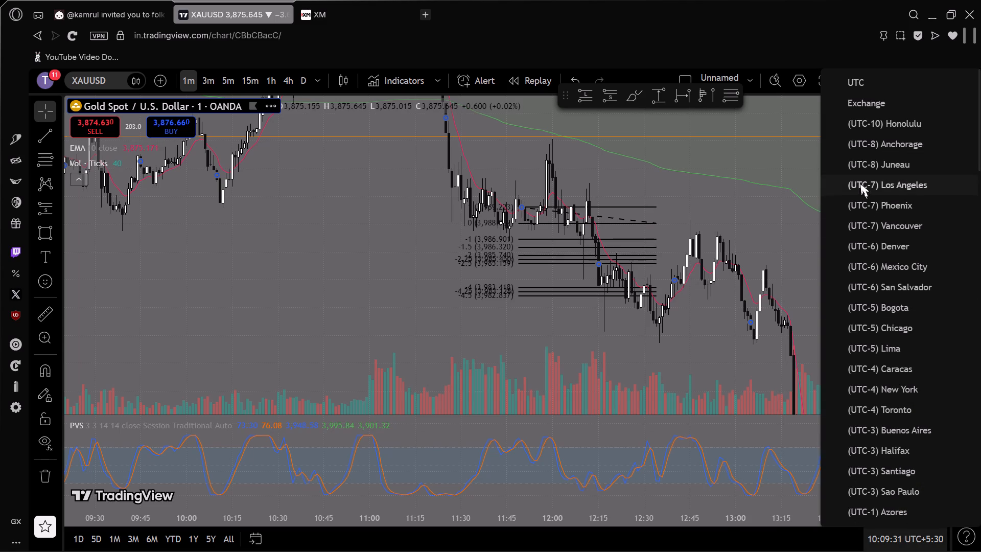
pyautogui.click(892, 393)
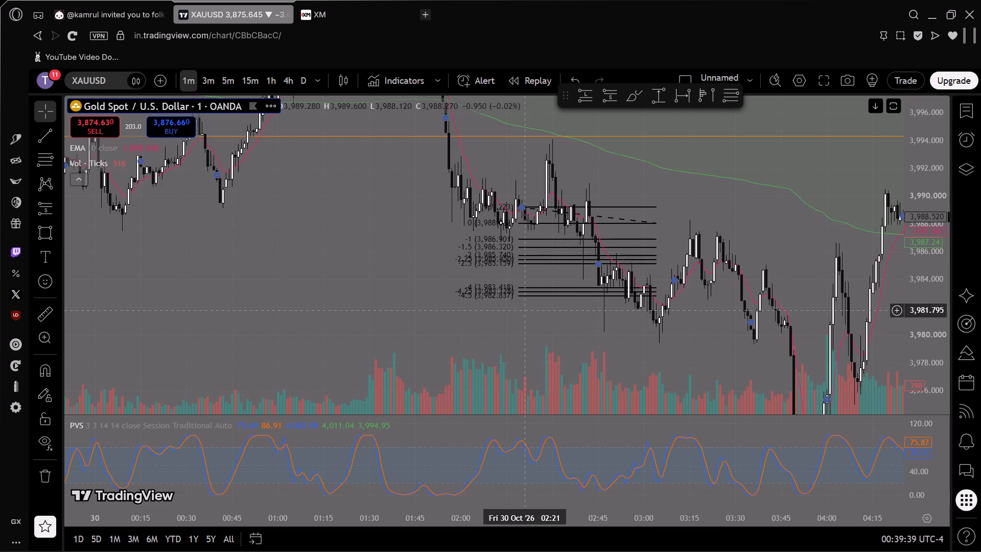
# Delete the Fib retracement drawn over the 30 October decline.
pyautogui.scroll(1, 529, 328)
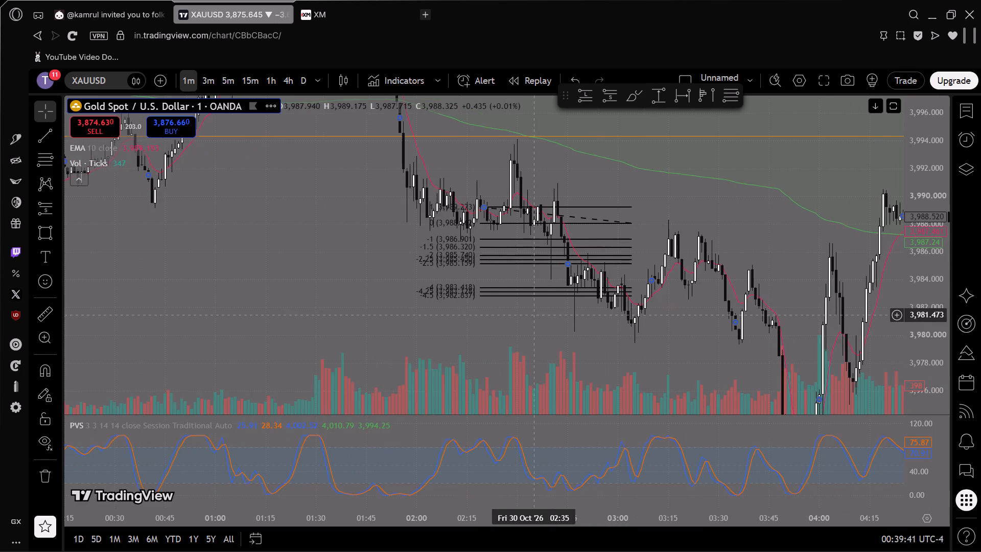
pyautogui.click(545, 296)
pyautogui.click(478, 115)
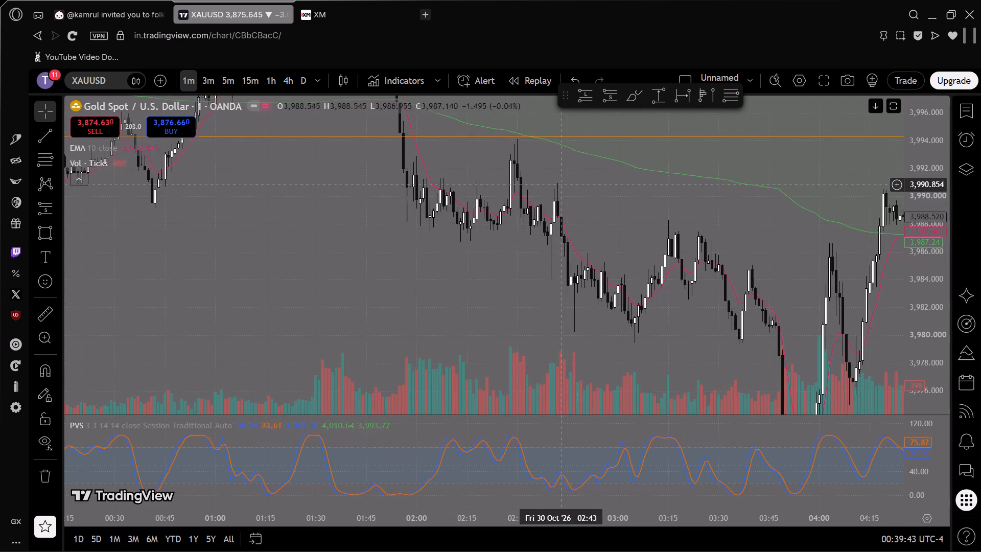
# Examine the XAUUSD one-minute price action back from about 03:15 on 30 October to 04:00 on 29 October, New York time.
pyautogui.moveTo(576, 194); pyautogui.dragTo(780, 201)
pyautogui.moveTo(606, 205); pyautogui.dragTo(632, 318)
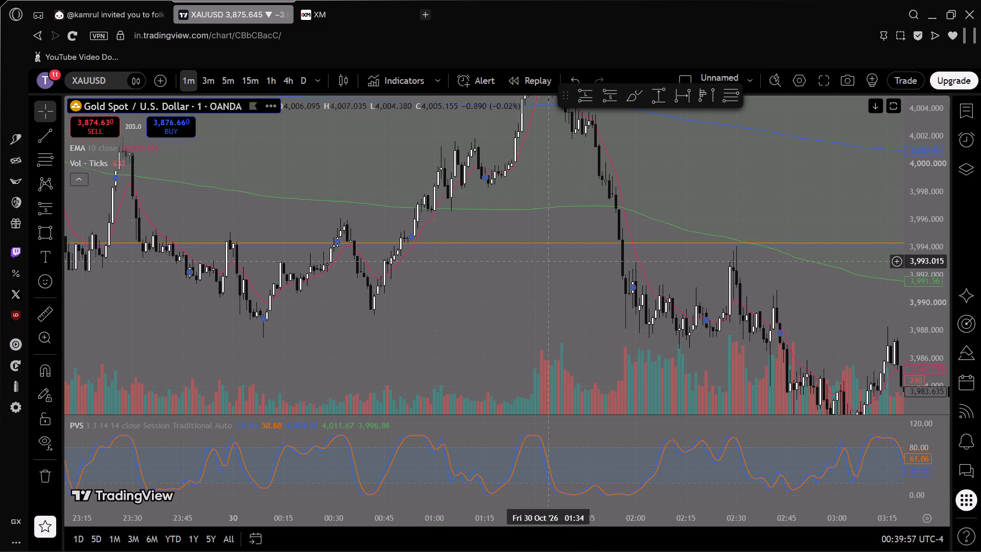
pyautogui.moveTo(553, 261); pyautogui.dragTo(528, 333)
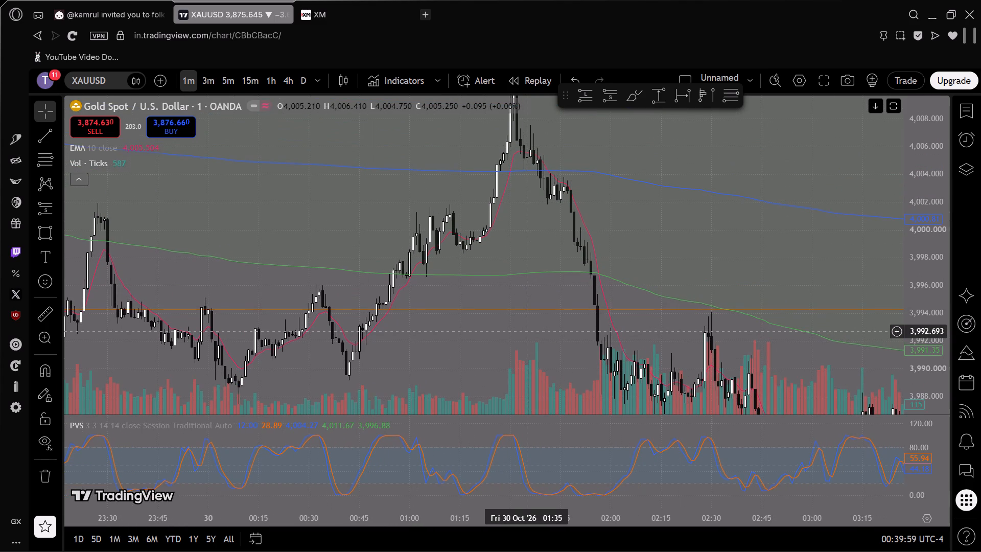
pyautogui.scroll(-6, 525, 315)
pyautogui.scroll(-10, 928, 222)
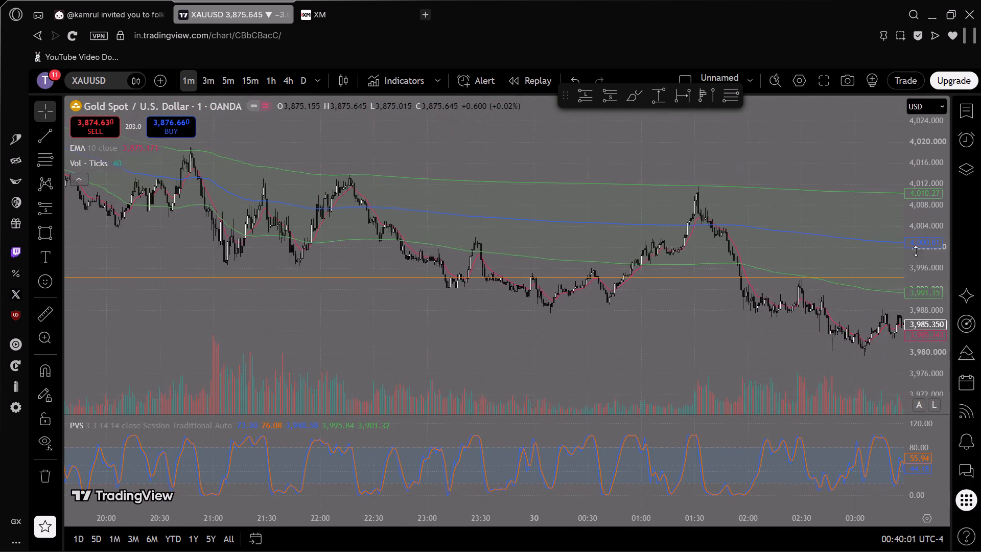
pyautogui.scroll(-9, 698, 287)
pyautogui.moveTo(597, 239); pyautogui.dragTo(723, 325)
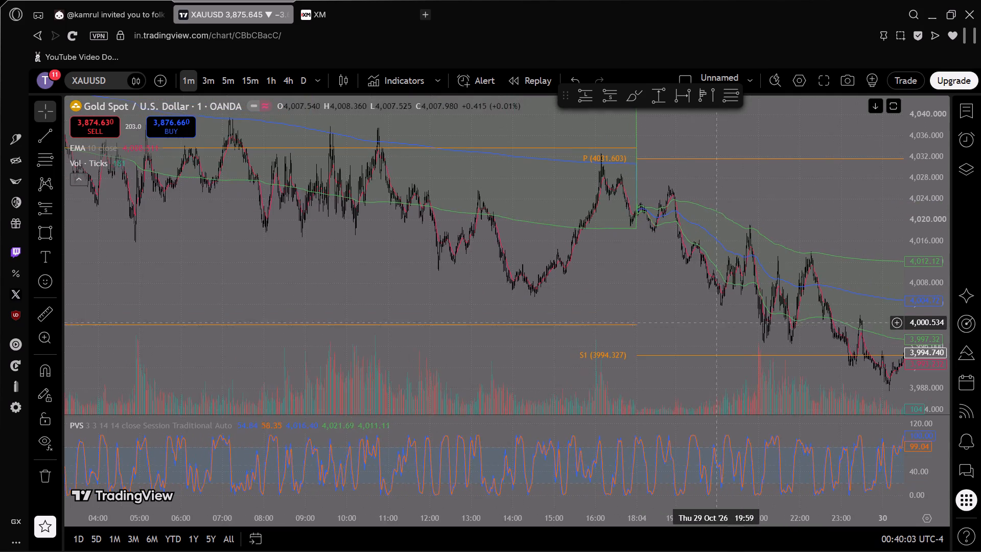
pyautogui.scroll(4, 664, 330)
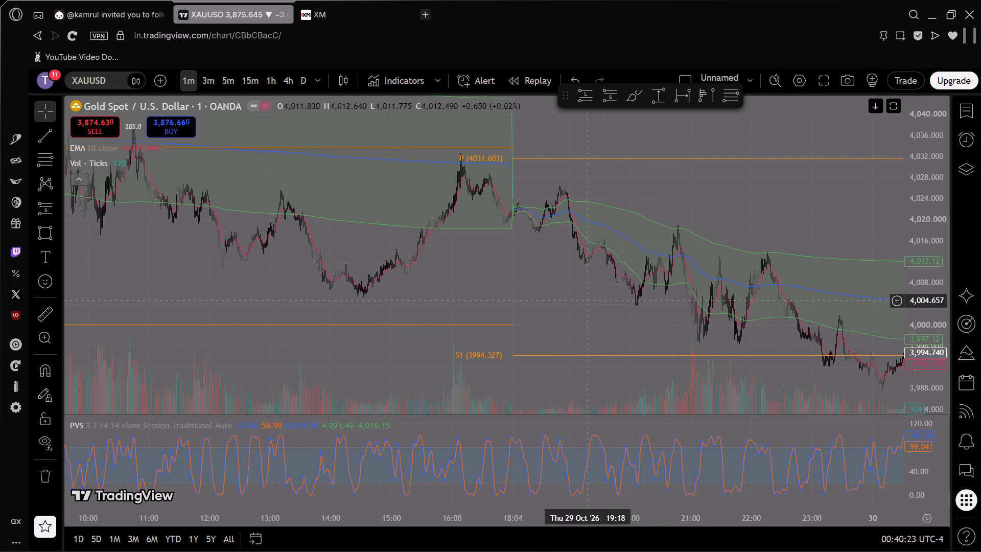
pyautogui.moveTo(560, 293); pyautogui.dragTo(581, 276)
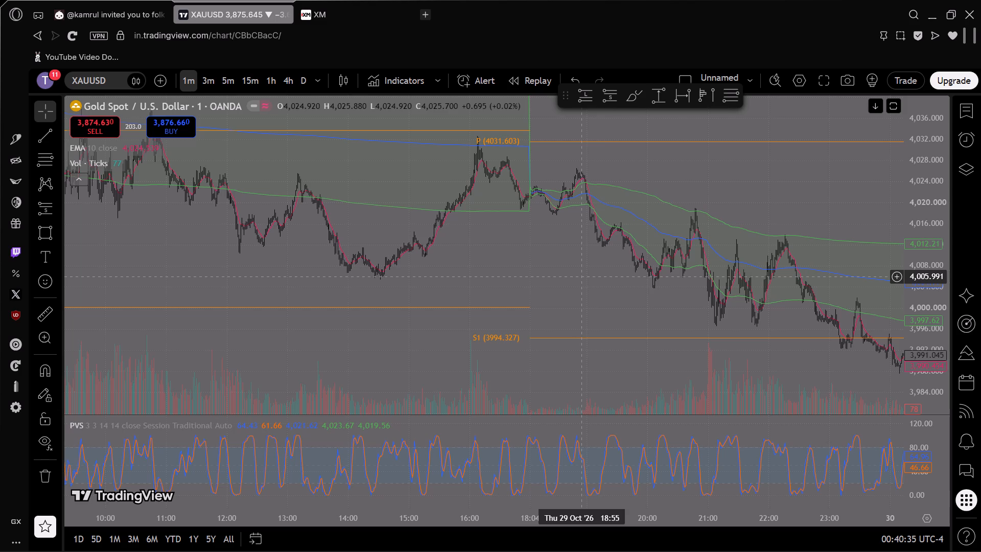
pyautogui.moveTo(600, 286); pyautogui.dragTo(575, 288)
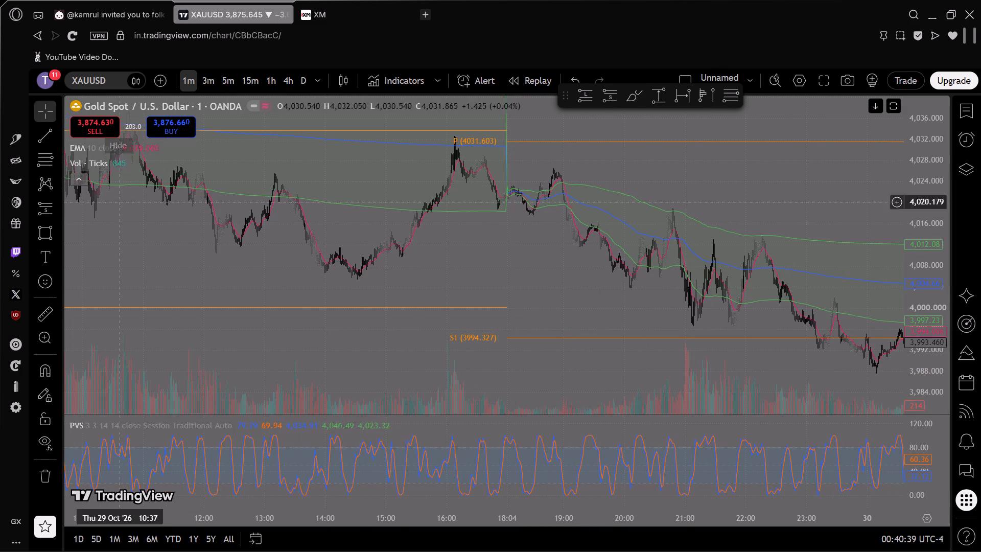
# Remove all three indicators from the chart, leaving only the price candles.
pyautogui.click(246, 426)
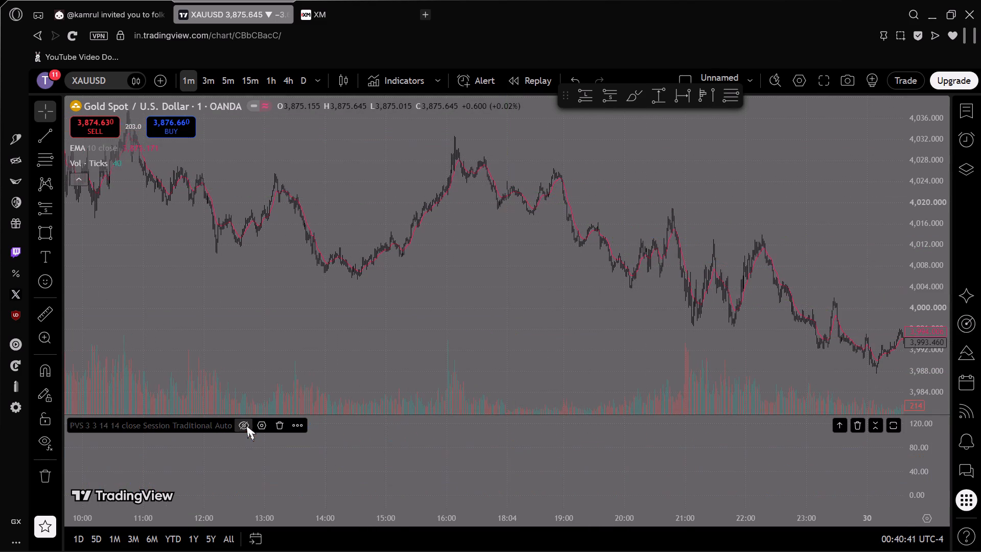
pyautogui.click(36, 476)
pyautogui.click(132, 520)
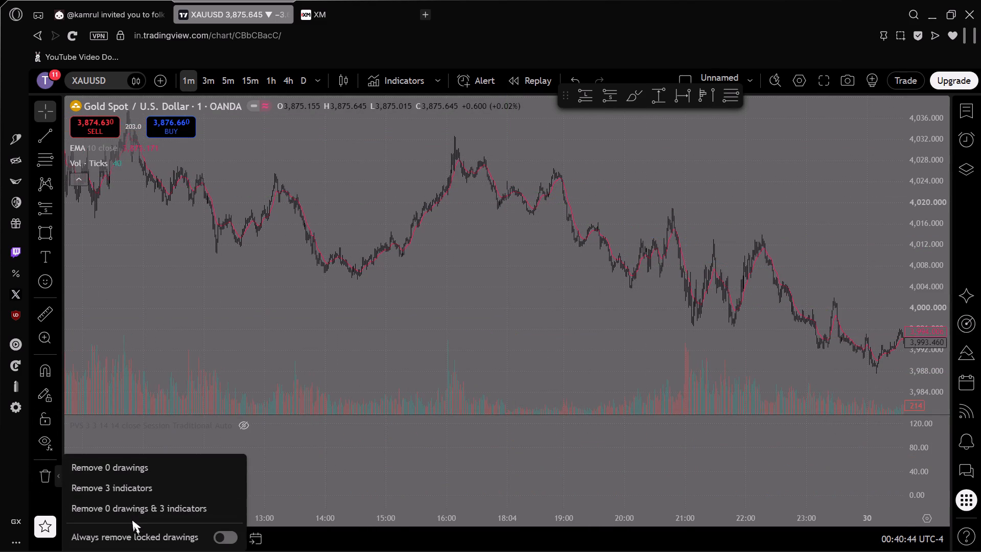
pyautogui.click(133, 516)
pyautogui.click(208, 382)
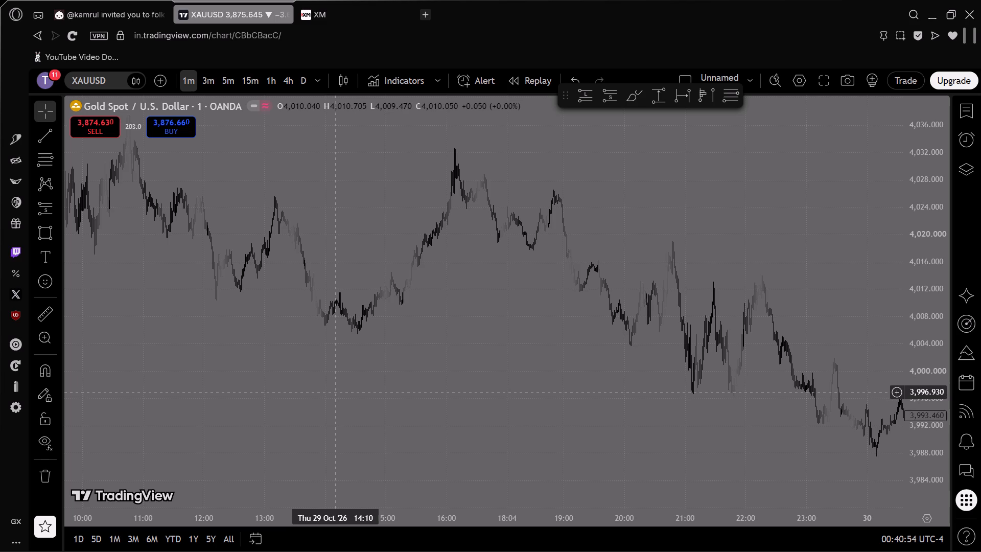
# Examine the bare XAUUSD one-minute price action forward from 29 October to the last candles near 17:00 on 30 October.
pyautogui.scroll(3, 336, 392)
pyautogui.moveTo(362, 343); pyautogui.dragTo(663, 350)
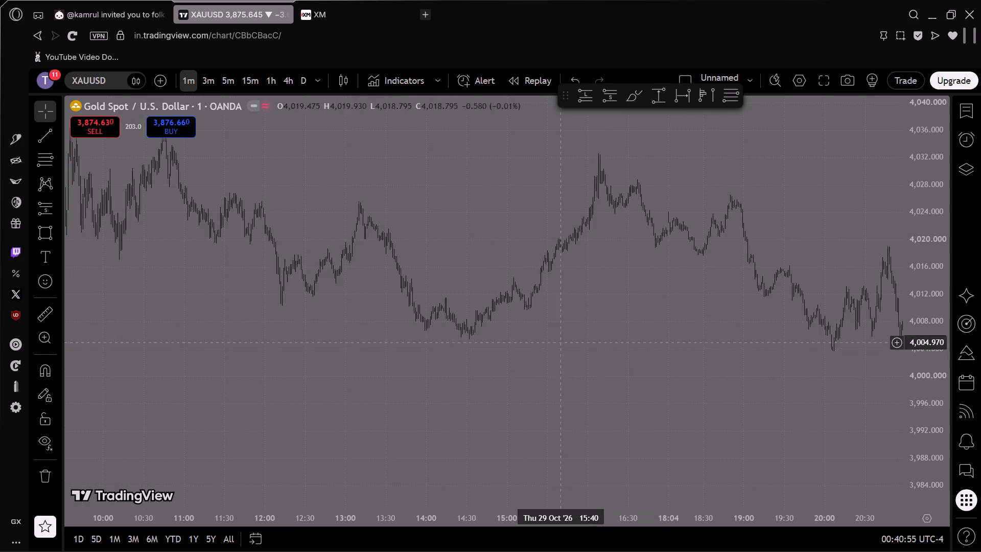
pyautogui.moveTo(817, 379); pyautogui.dragTo(119, 390)
pyautogui.moveTo(430, 423); pyautogui.dragTo(190, 177)
pyautogui.moveTo(505, 283); pyautogui.dragTo(4, 294)
pyautogui.moveTo(618, 325); pyautogui.dragTo(894, 146)
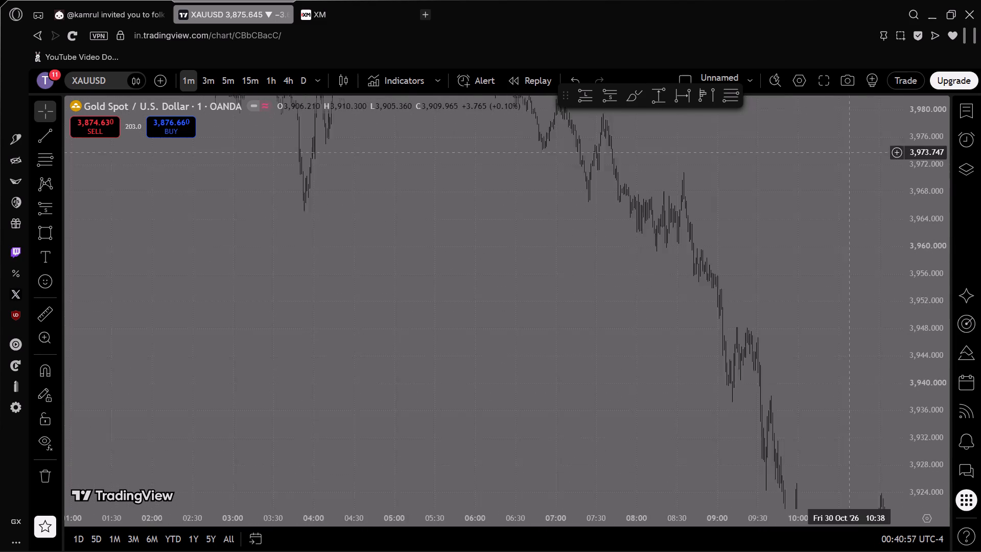
pyautogui.moveTo(894, 146); pyautogui.dragTo(896, 146)
pyautogui.moveTo(750, 287); pyautogui.dragTo(368, 71)
pyautogui.moveTo(774, 399); pyautogui.dragTo(410, 52)
pyautogui.moveTo(582, 319); pyautogui.dragTo(309, 164)
pyautogui.moveTo(342, 178); pyautogui.dragTo(784, 363)
pyautogui.moveTo(615, 328); pyautogui.dragTo(574, 326)
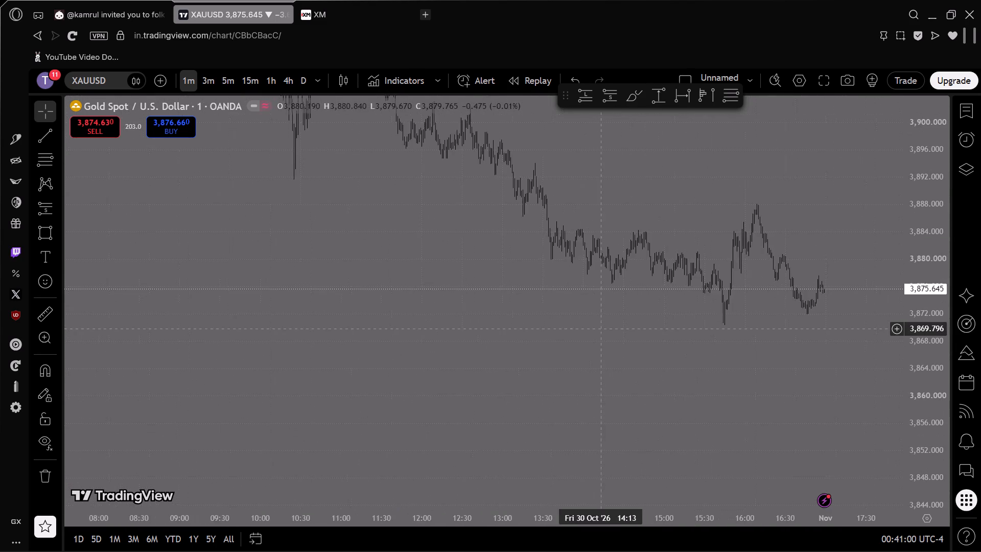
pyautogui.moveTo(574, 326); pyautogui.dragTo(516, 309)
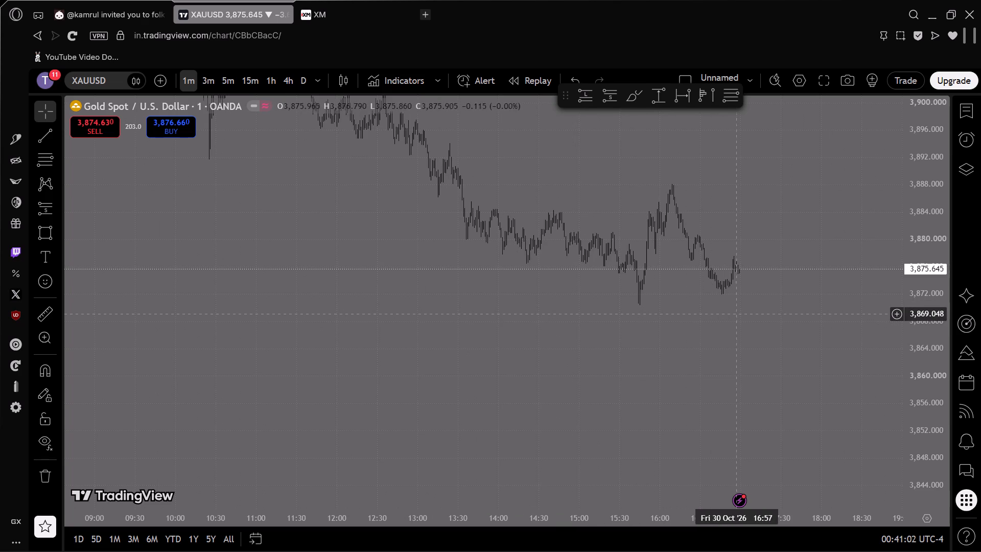
# Examine the 30 October decline backwards from the last candles to the price action around midnight New York time.
pyautogui.moveTo(440, 294); pyautogui.dragTo(501, 371)
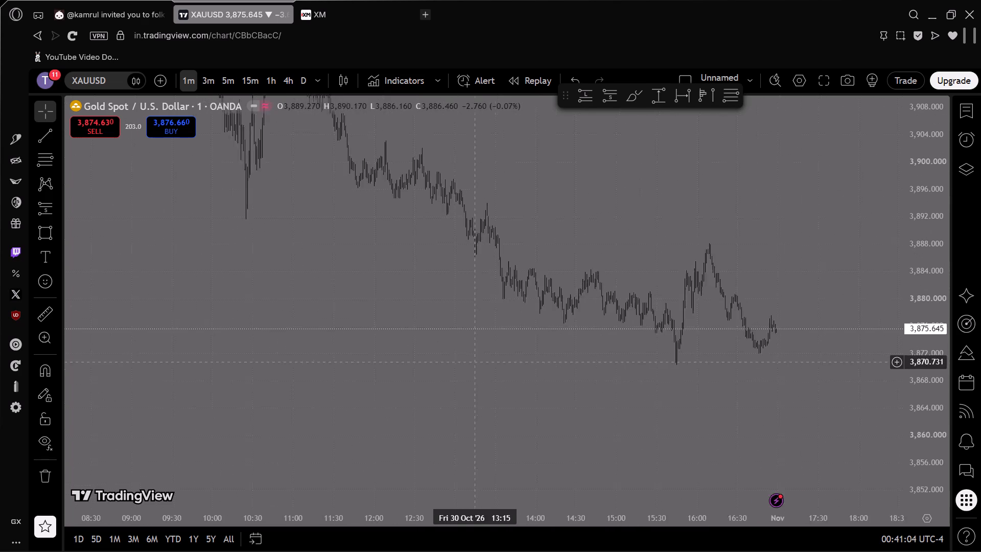
pyautogui.moveTo(501, 371); pyautogui.dragTo(545, 385)
pyautogui.moveTo(393, 319); pyautogui.dragTo(646, 412)
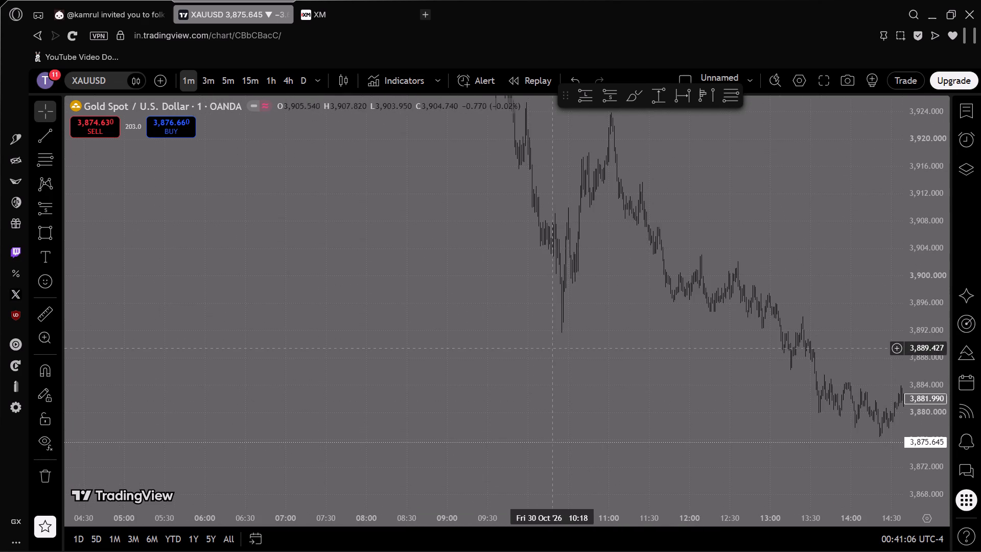
pyautogui.moveTo(451, 324); pyautogui.dragTo(493, 399)
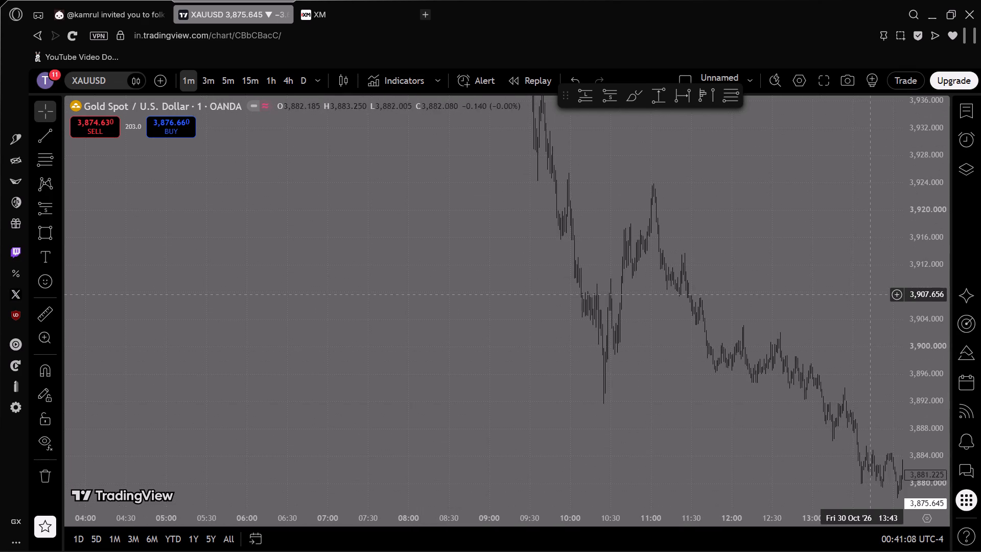
pyautogui.scroll(-5, 919, 302)
pyautogui.moveTo(475, 238); pyautogui.dragTo(489, 391)
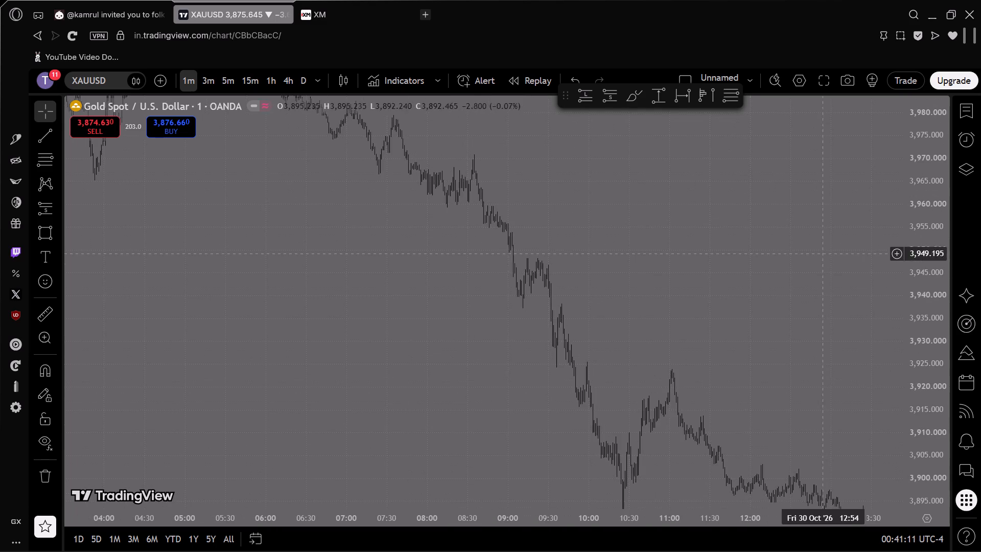
pyautogui.scroll(-6, 932, 261)
pyautogui.moveTo(360, 248); pyautogui.dragTo(525, 341)
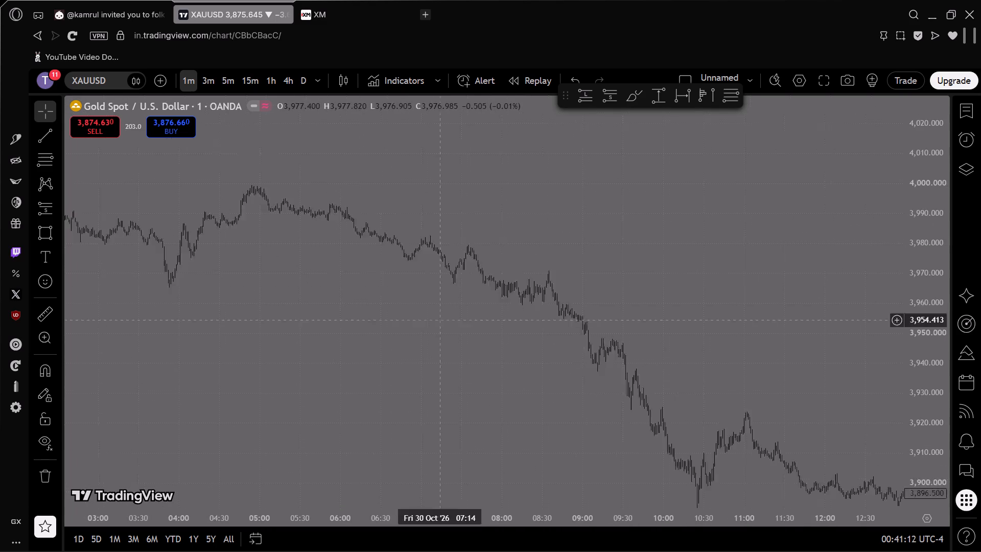
pyautogui.moveTo(525, 341); pyautogui.dragTo(725, 357)
pyautogui.moveTo(422, 325); pyautogui.dragTo(682, 361)
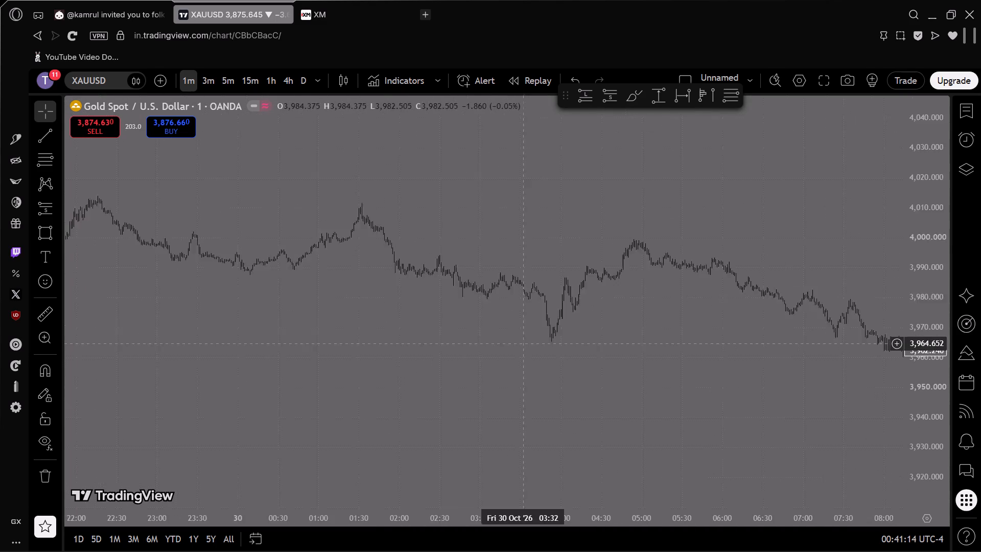
pyautogui.moveTo(682, 361); pyautogui.dragTo(755, 369)
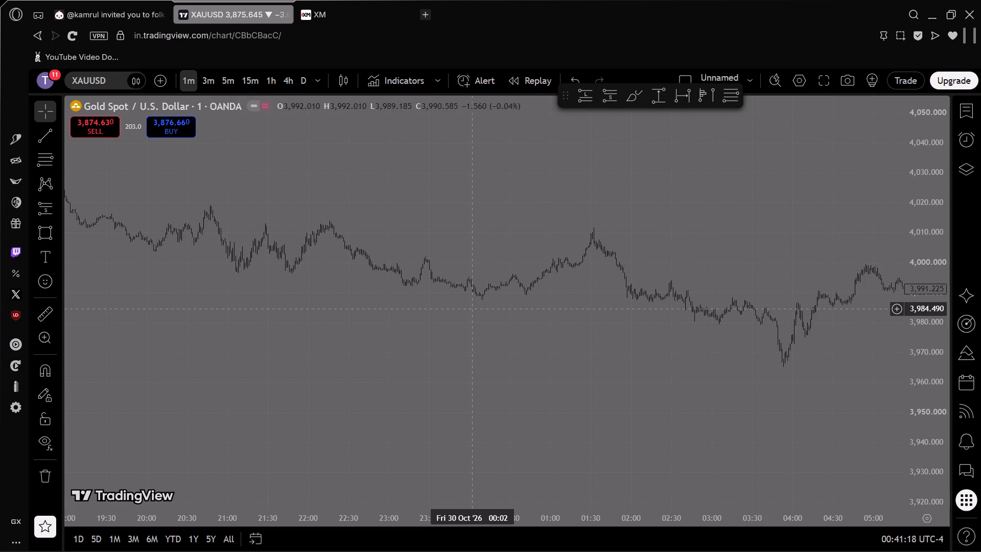
pyautogui.scroll(2, 472, 309)
pyautogui.scroll(5, 945, 297)
pyautogui.moveTo(628, 232); pyautogui.dragTo(810, 244)
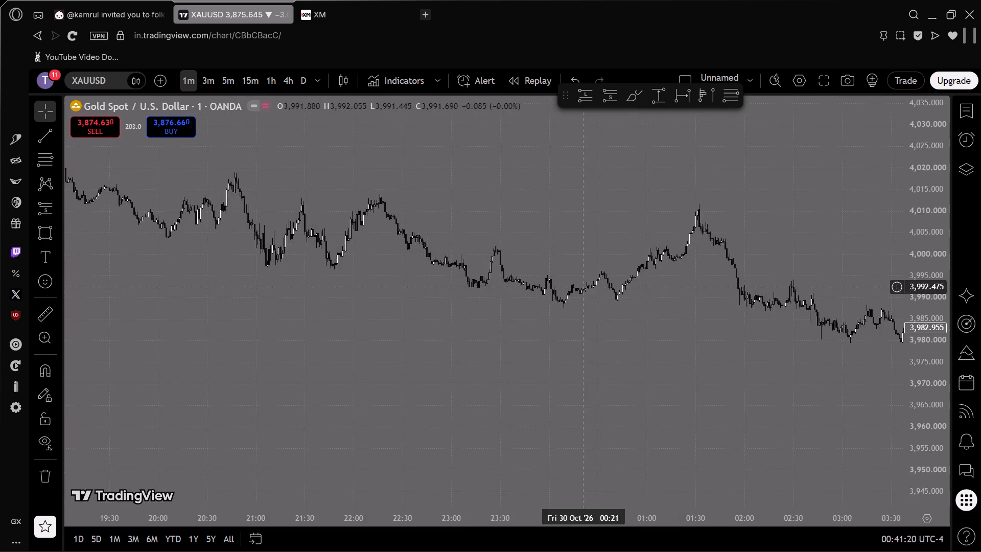
pyautogui.scroll(3, 525, 298)
pyautogui.moveTo(501, 309); pyautogui.dragTo(647, 334)
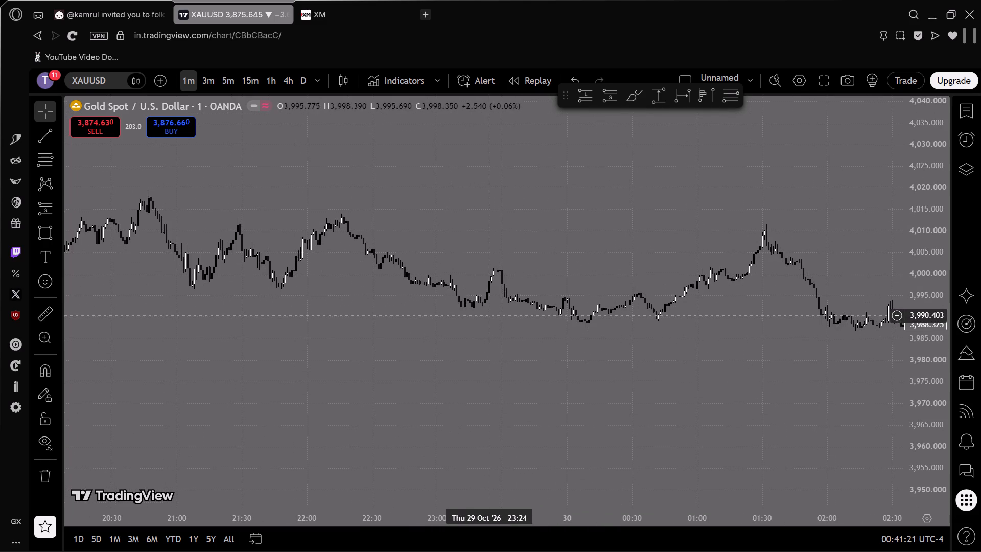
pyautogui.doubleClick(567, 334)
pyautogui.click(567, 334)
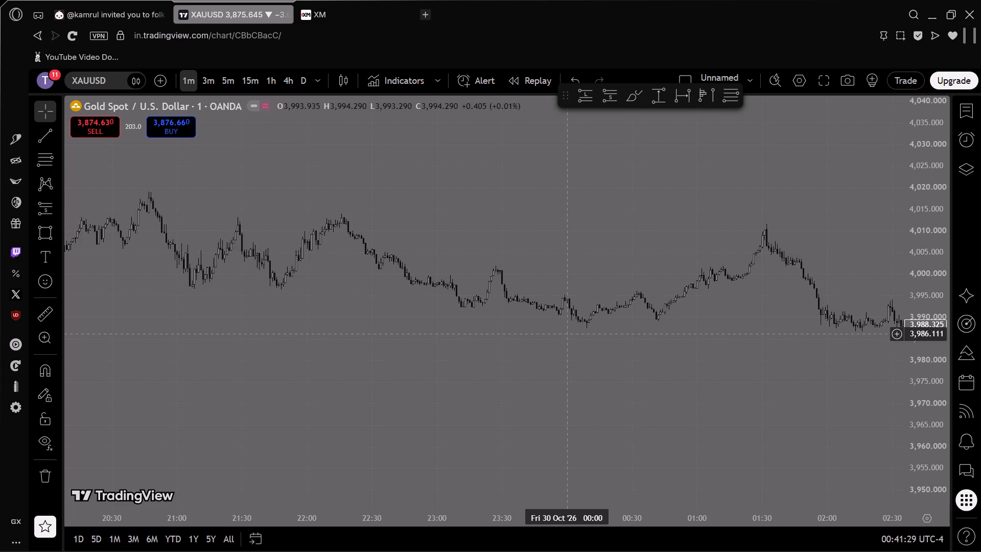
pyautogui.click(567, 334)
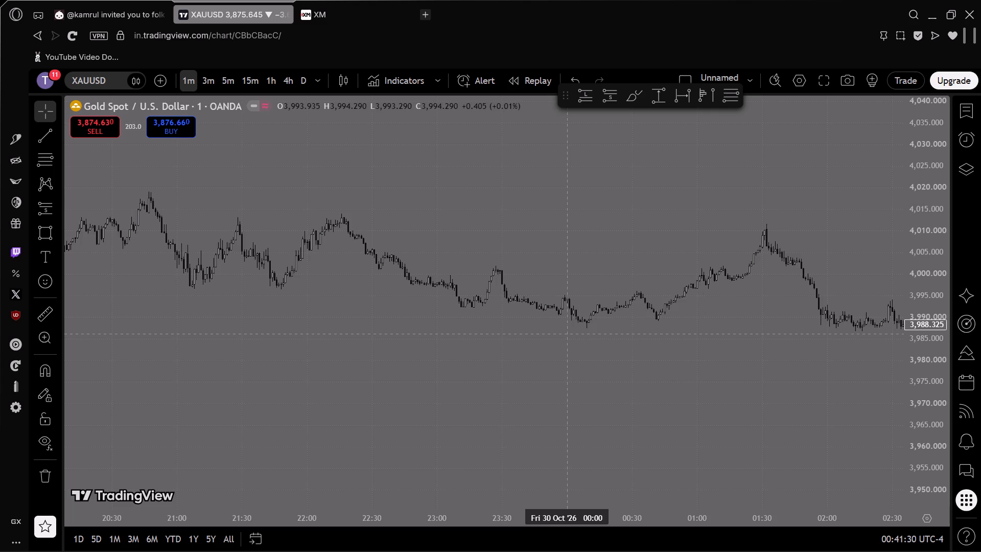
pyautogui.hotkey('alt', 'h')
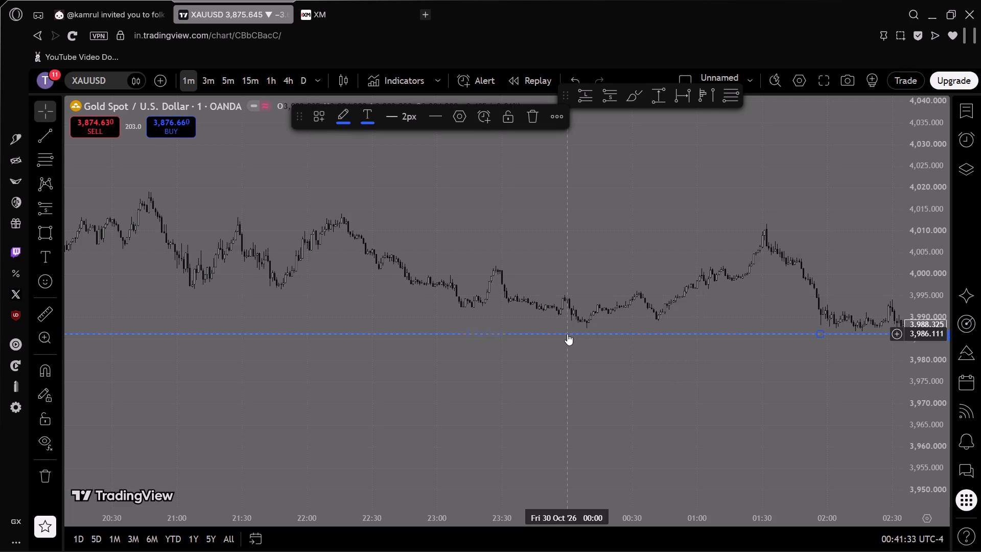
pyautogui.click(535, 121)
# Draw a thin price range marker from 4,007.868 to 4,006.536, spanning 00:00 to about 00:30 on 30 October.
pyautogui.click(656, 98)
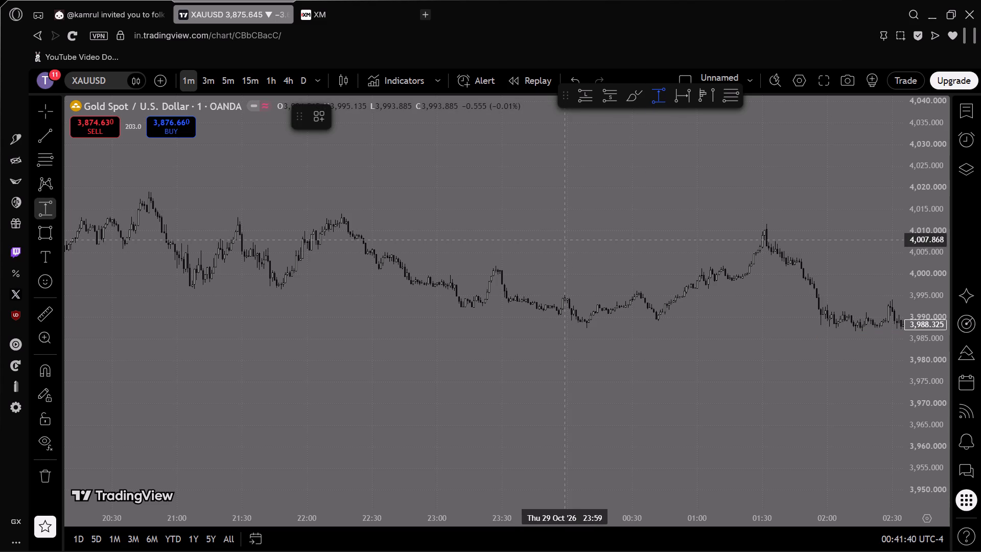
pyautogui.moveTo(567, 240); pyautogui.dragTo(640, 246)
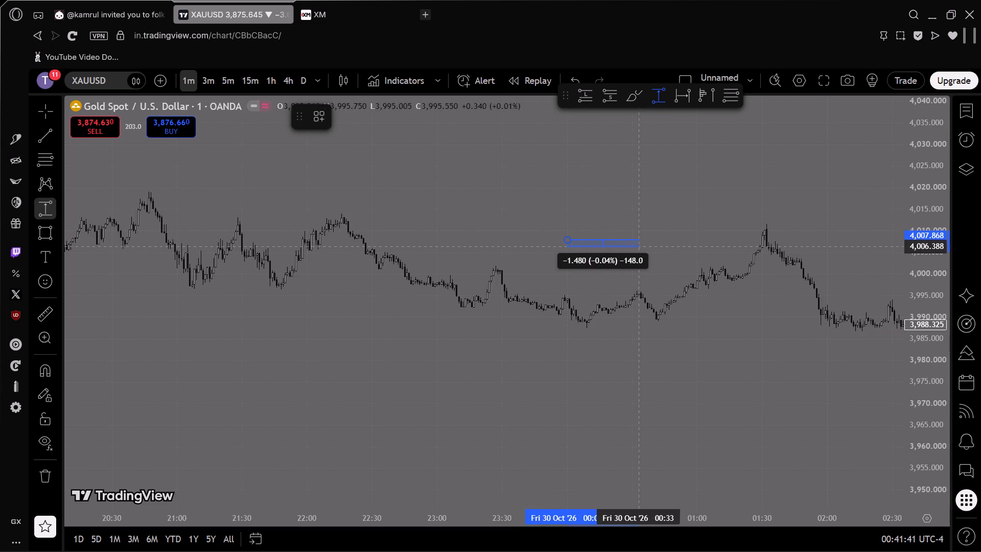
pyautogui.moveTo(640, 246); pyautogui.dragTo(630, 245)
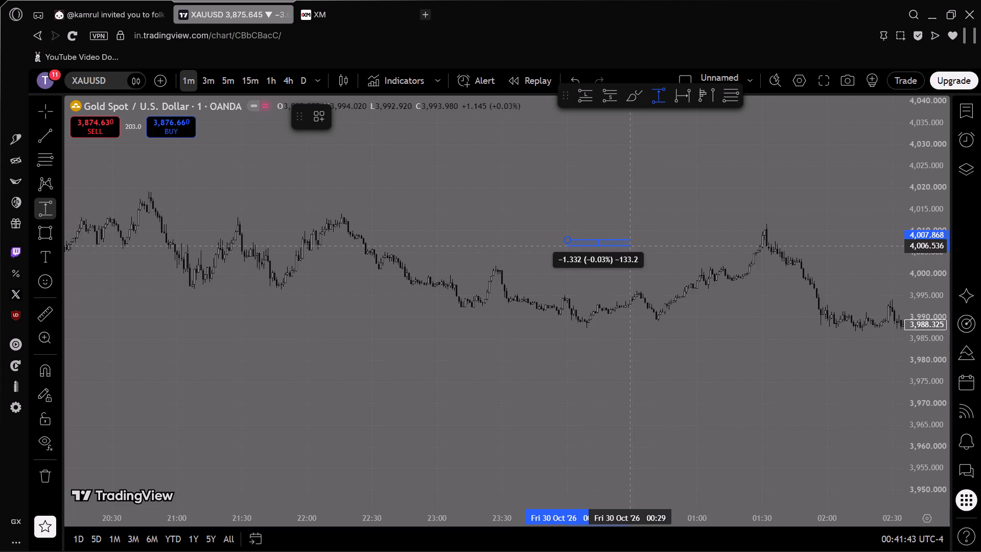
pyautogui.moveTo(630, 245); pyautogui.dragTo(633, 245)
pyautogui.click(633, 245)
pyautogui.moveTo(655, 211); pyautogui.dragTo(673, 211)
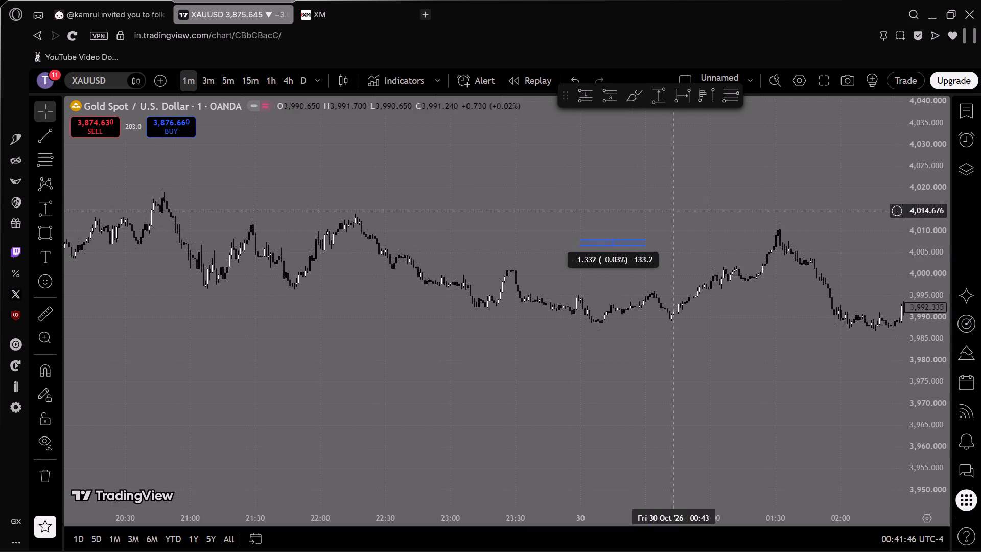
pyautogui.scroll(9, 929, 289)
pyautogui.click(732, 216)
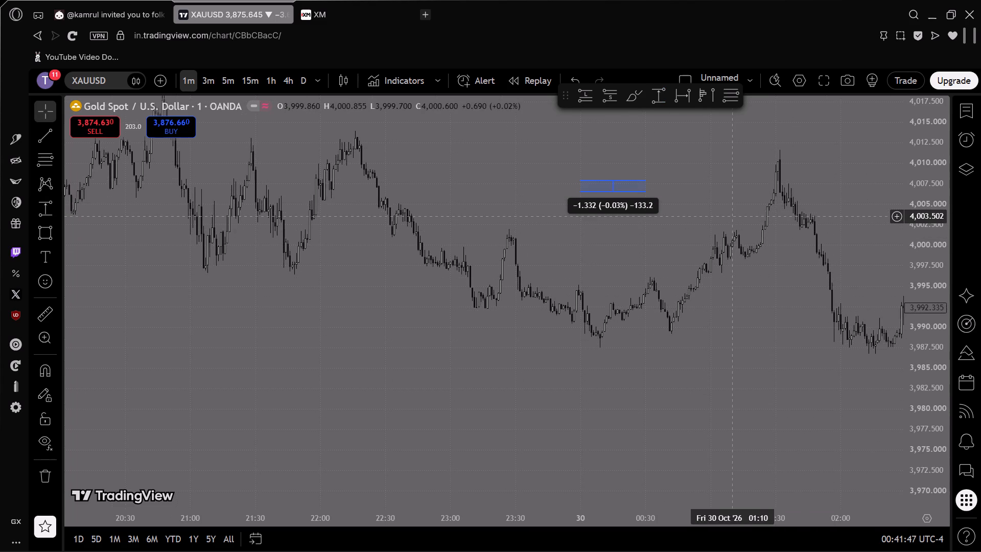
pyautogui.click(646, 239)
pyautogui.click(521, 241)
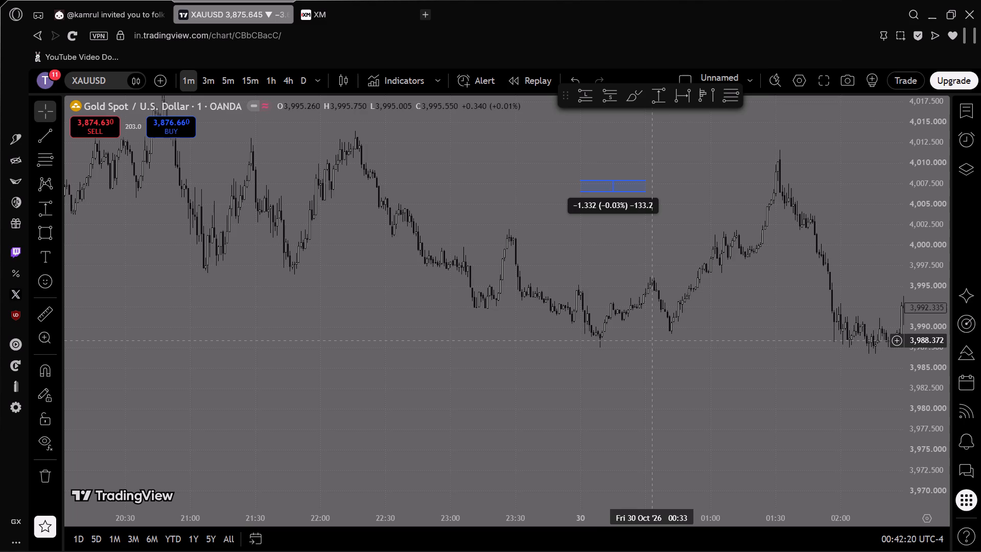
# Draw a Fib retracement from 3,994.263 at 00:01 to 3,987.487 at about 01:34 on 30 October.
pyautogui.moveTo(605, 271); pyautogui.dragTo(692, 271)
pyautogui.scroll(5, 920, 314)
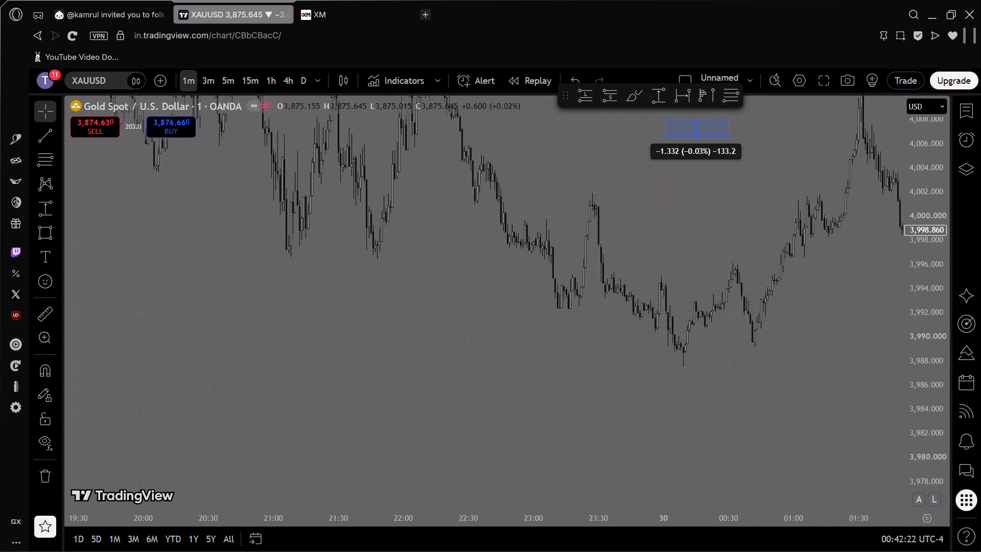
pyautogui.scroll(5, 885, 327)
pyautogui.moveTo(595, 267); pyautogui.dragTo(555, 252)
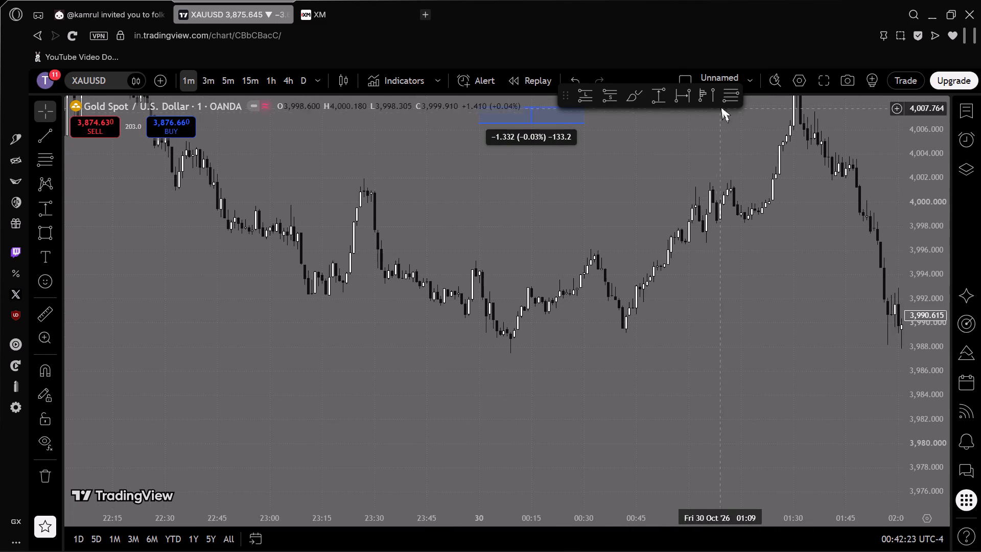
pyautogui.click(725, 94)
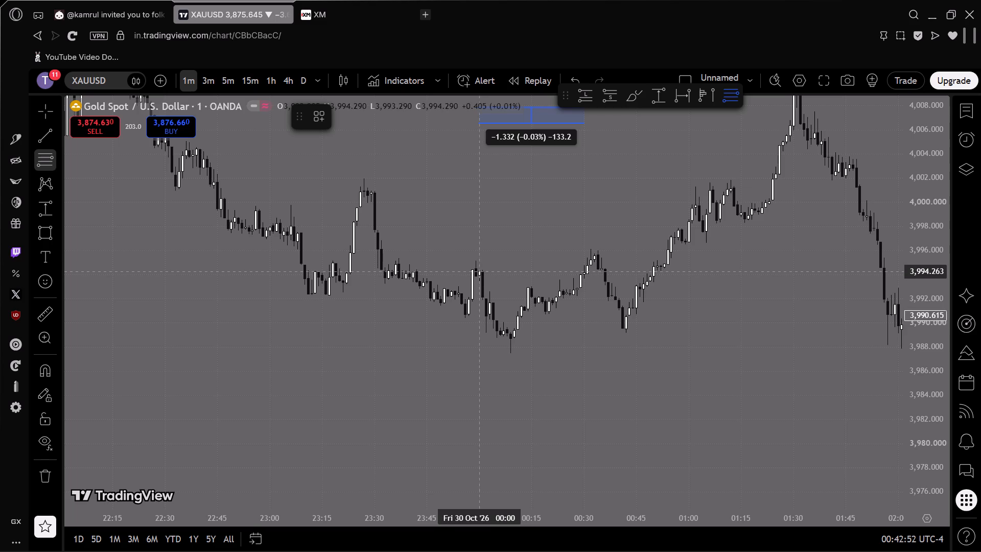
pyautogui.moveTo(483, 271); pyautogui.dragTo(490, 286)
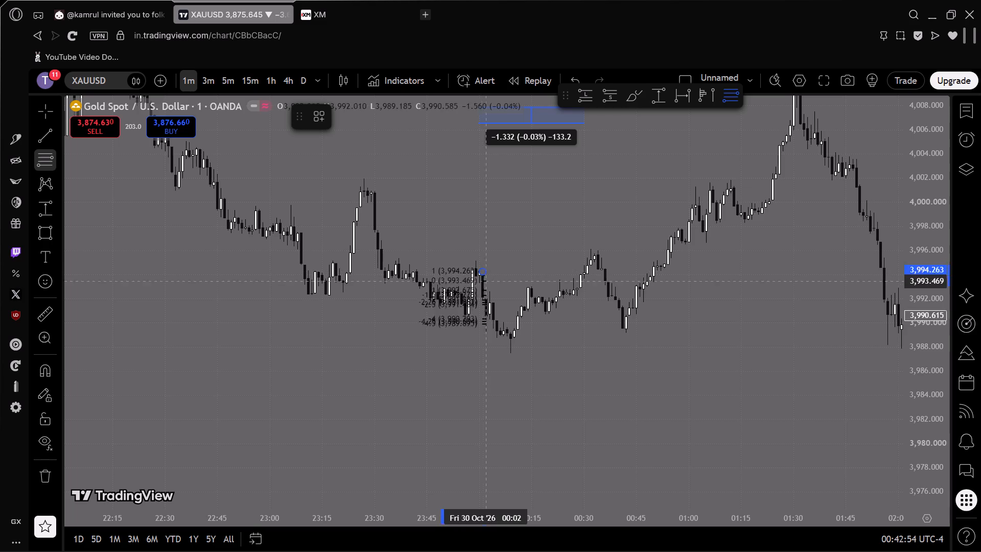
pyautogui.moveTo(490, 286); pyautogui.dragTo(783, 319)
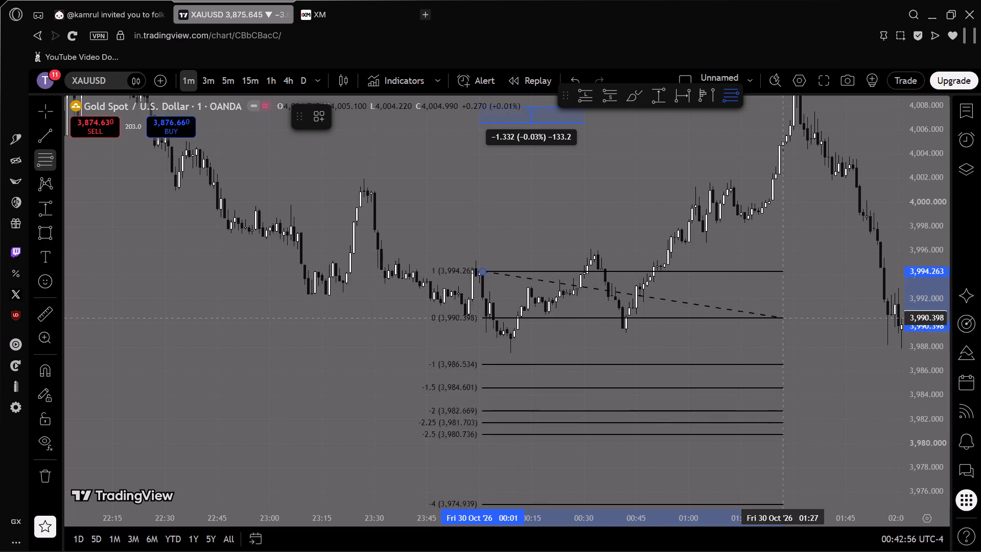
pyautogui.moveTo(783, 319); pyautogui.dragTo(766, 353)
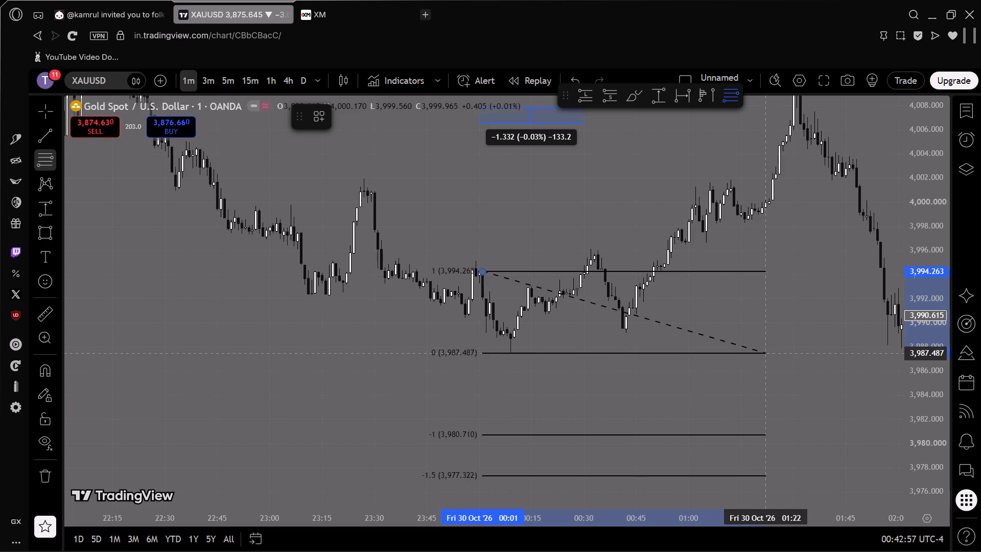
pyautogui.moveTo(766, 353); pyautogui.dragTo(808, 353)
pyautogui.click(808, 353)
pyautogui.click(821, 301)
# Extend the levels of the 30 October Fib retracement to the right.
pyautogui.moveTo(821, 307); pyautogui.dragTo(639, 209)
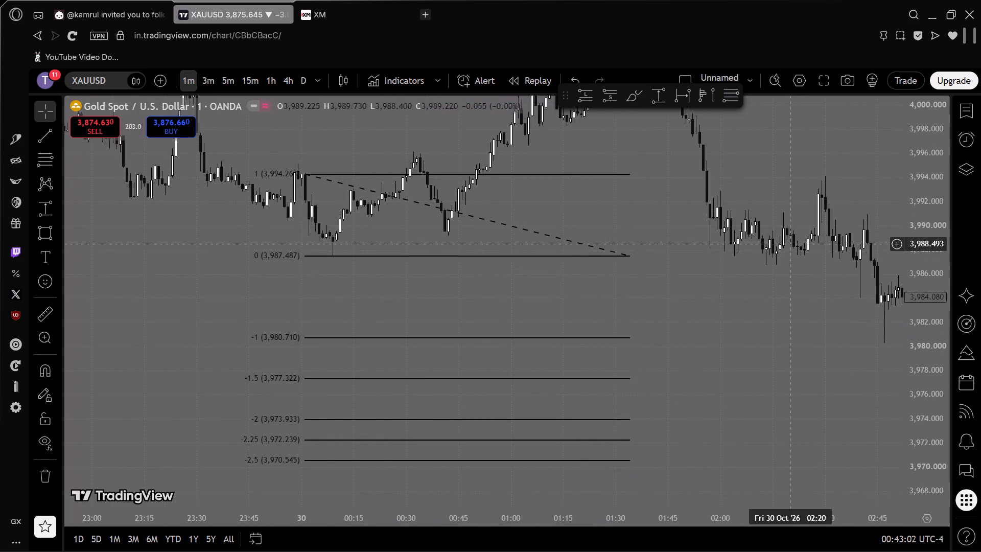
pyautogui.scroll(-13, 930, 261)
pyautogui.scroll(-4, 783, 305)
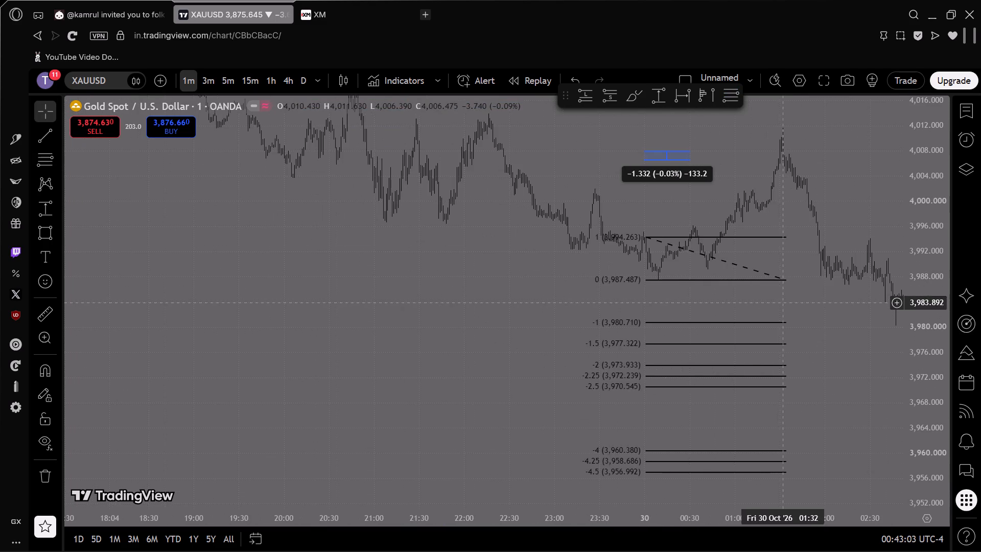
pyautogui.click(759, 285)
pyautogui.click(755, 282)
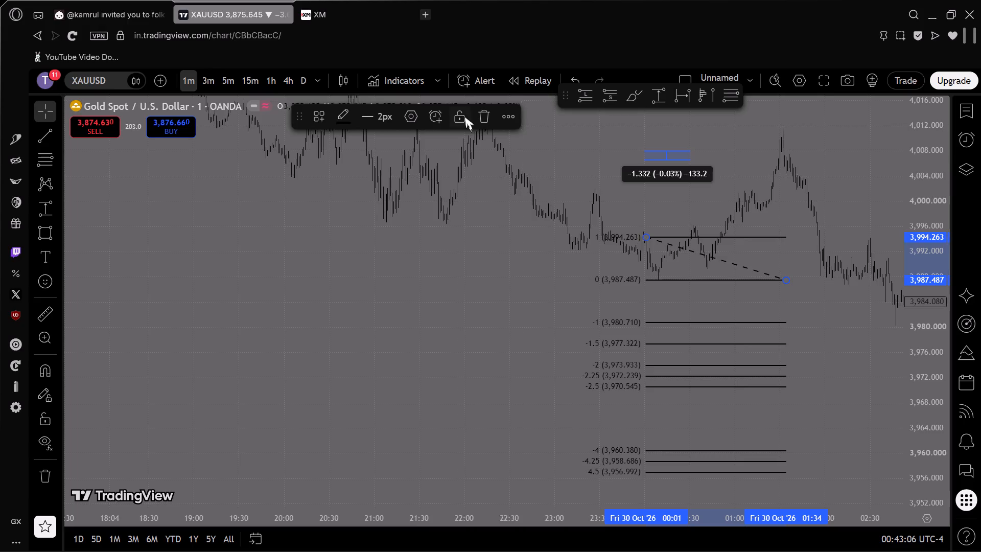
pyautogui.click(410, 114)
pyautogui.click(506, 231)
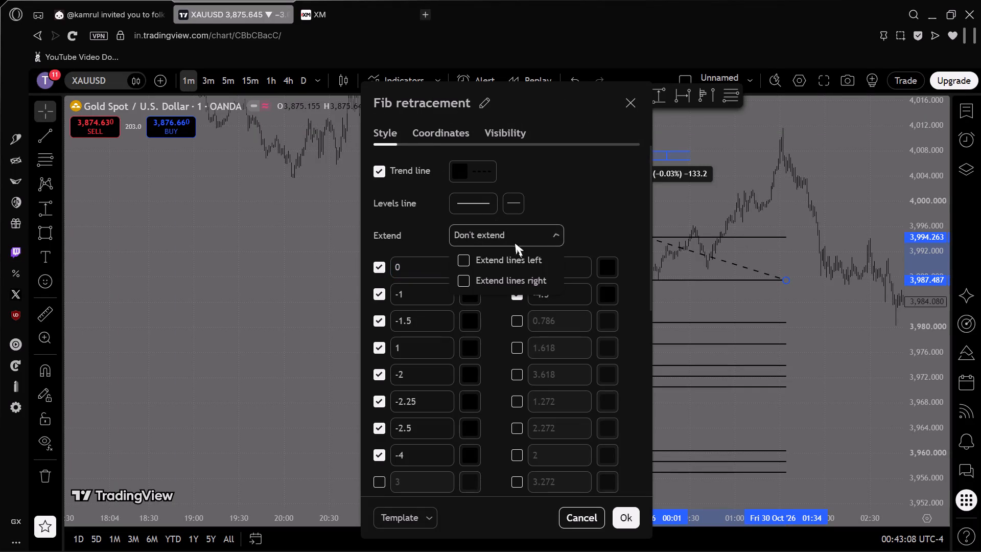
pyautogui.click(515, 279)
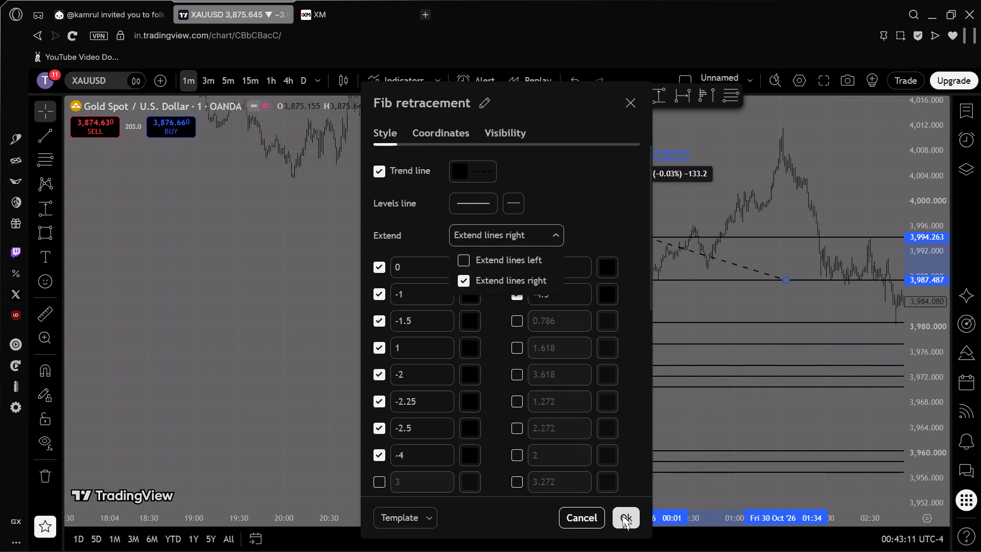
pyautogui.click(622, 516)
pyautogui.click(732, 418)
# Examine how the 30 October price action from 00:30 to about 09:30 meets the extended Fib levels.
pyautogui.moveTo(455, 308); pyautogui.dragTo(307, 289)
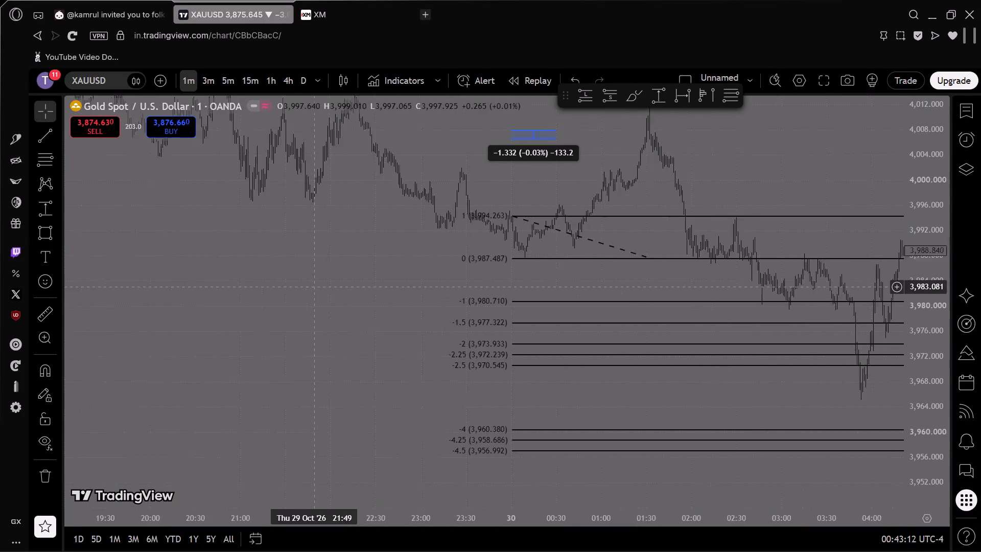
pyautogui.moveTo(307, 289); pyautogui.dragTo(266, 344)
pyautogui.moveTo(765, 209); pyautogui.dragTo(699, 155)
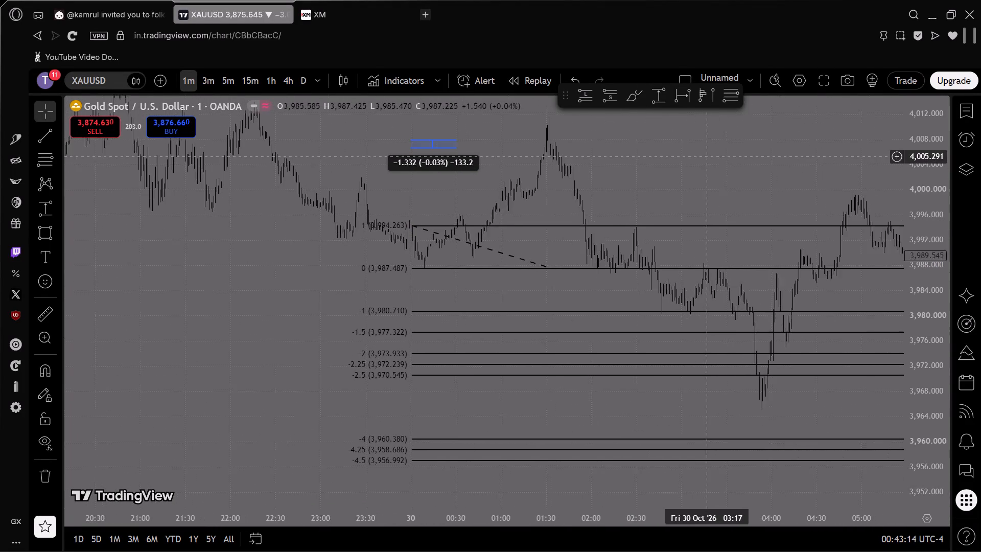
pyautogui.moveTo(699, 155); pyautogui.dragTo(680, 154)
pyautogui.scroll(2, 676, 392)
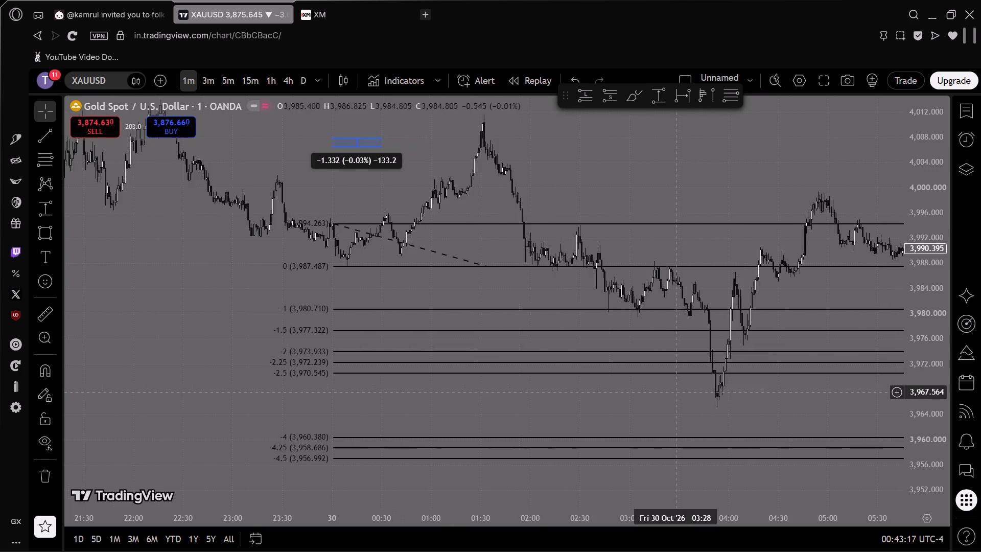
pyautogui.scroll(3, 675, 393)
pyautogui.scroll(-2, 671, 405)
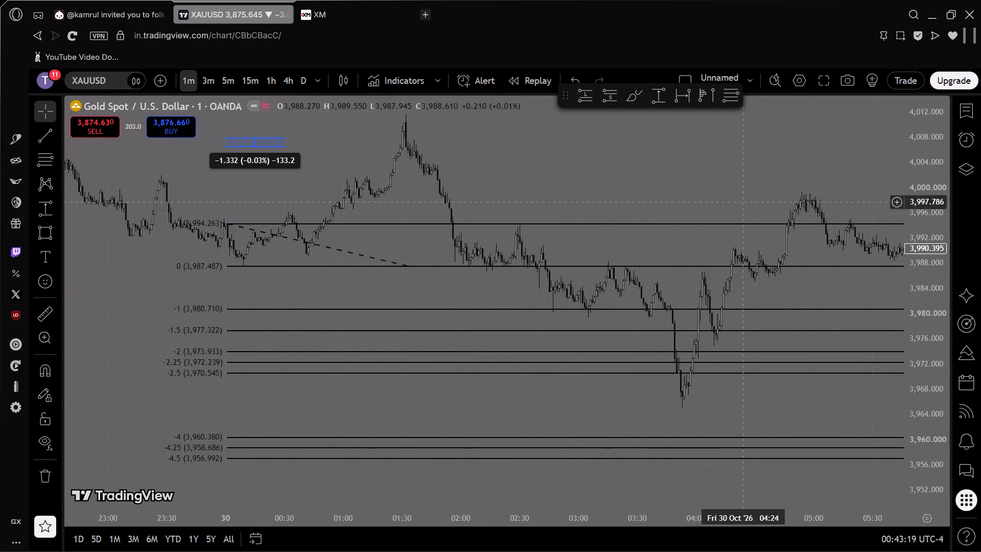
pyautogui.scroll(-2, 719, 165)
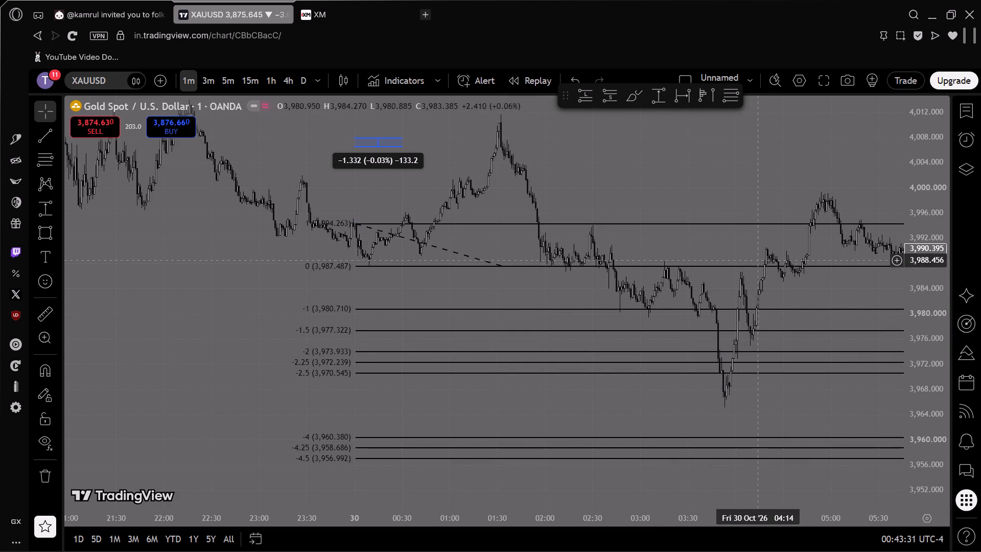
pyautogui.moveTo(741, 247); pyautogui.dragTo(738, 243)
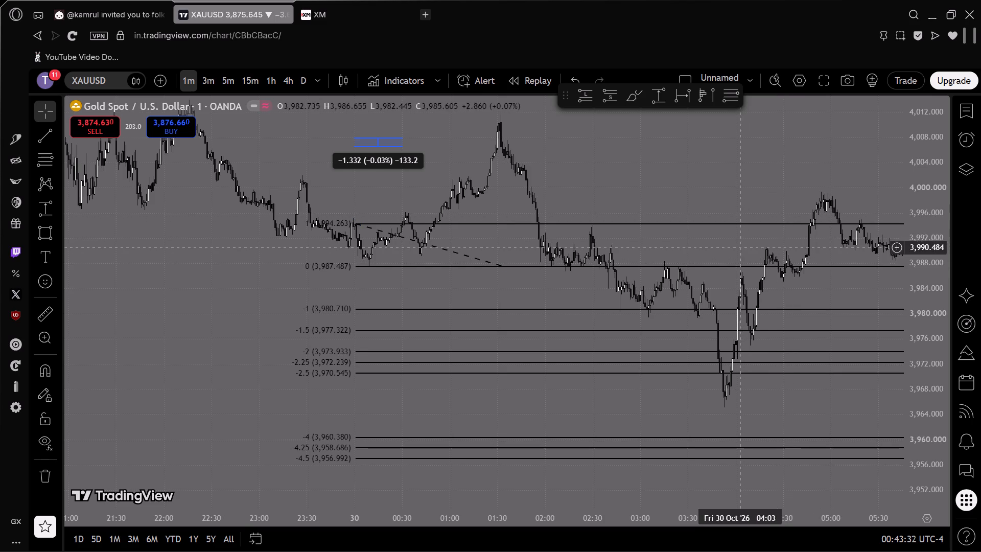
pyautogui.moveTo(738, 243); pyautogui.dragTo(539, 204)
pyautogui.scroll(-2, 615, 249)
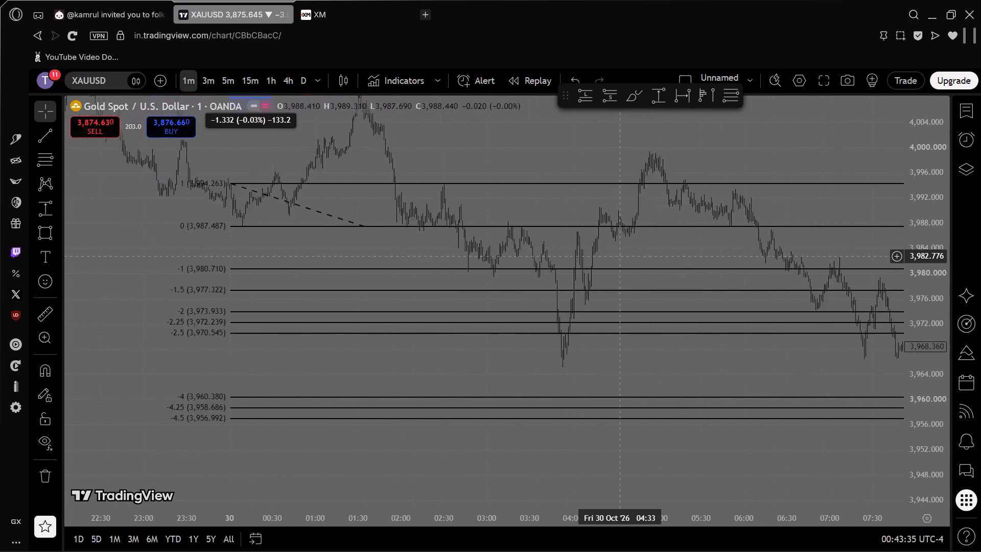
pyautogui.scroll(-2, 620, 257)
pyautogui.moveTo(753, 372); pyautogui.dragTo(582, 322)
pyautogui.scroll(5, 623, 353)
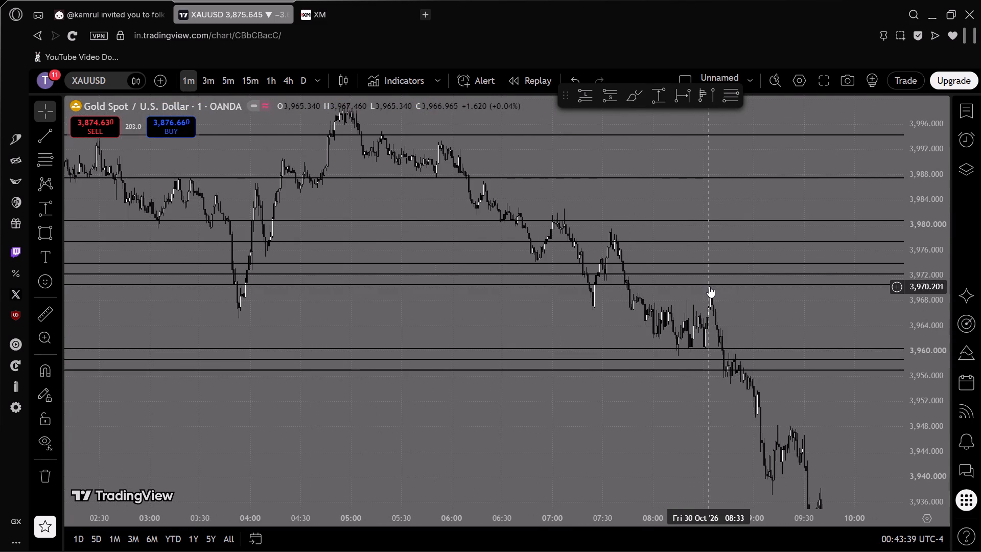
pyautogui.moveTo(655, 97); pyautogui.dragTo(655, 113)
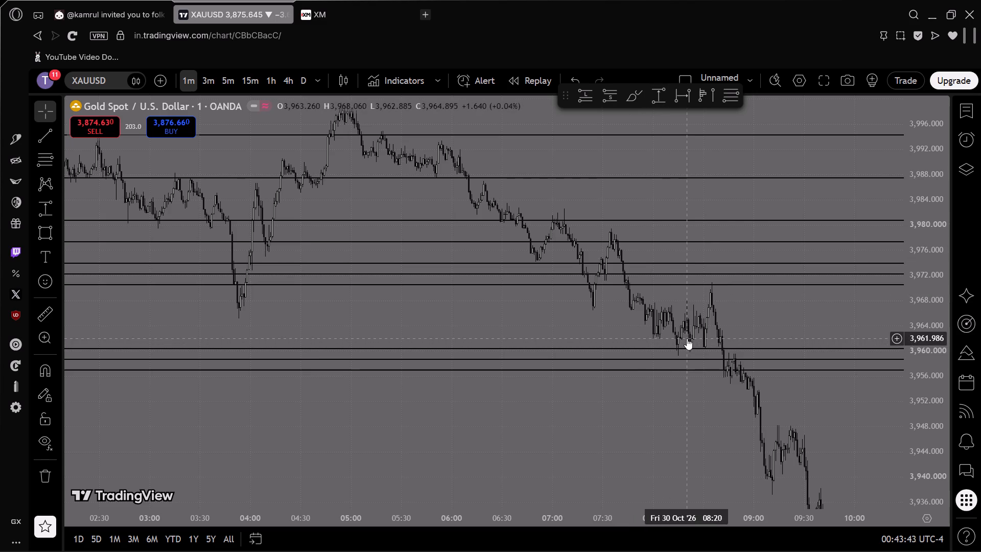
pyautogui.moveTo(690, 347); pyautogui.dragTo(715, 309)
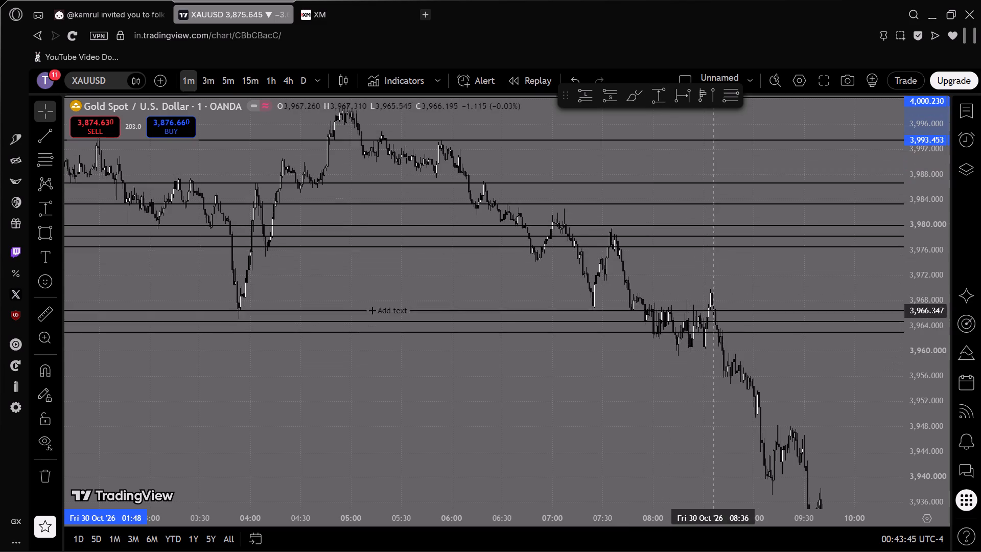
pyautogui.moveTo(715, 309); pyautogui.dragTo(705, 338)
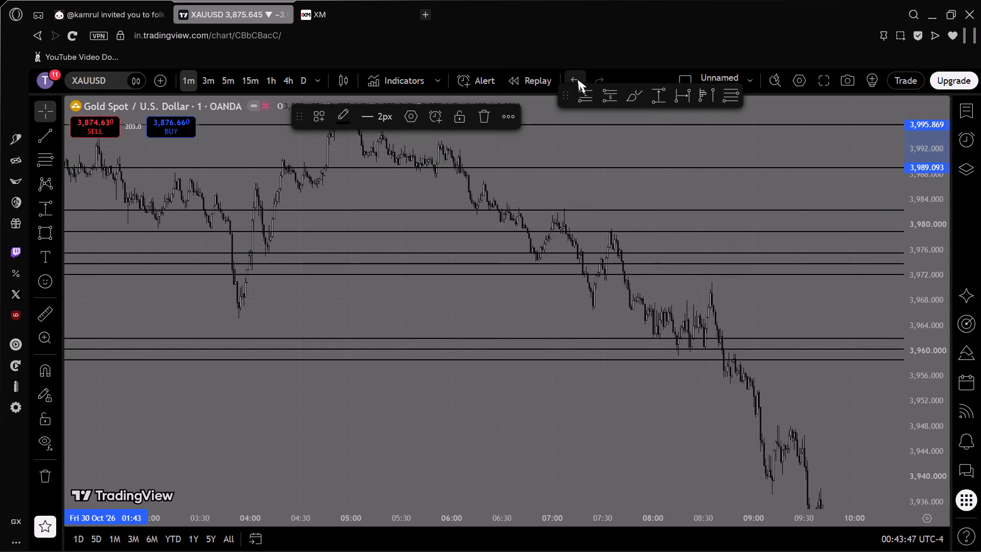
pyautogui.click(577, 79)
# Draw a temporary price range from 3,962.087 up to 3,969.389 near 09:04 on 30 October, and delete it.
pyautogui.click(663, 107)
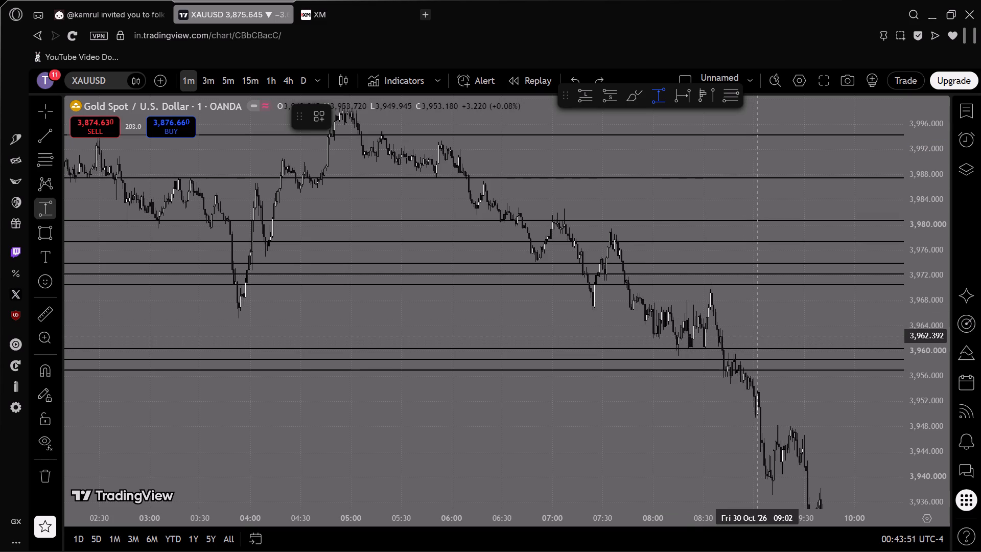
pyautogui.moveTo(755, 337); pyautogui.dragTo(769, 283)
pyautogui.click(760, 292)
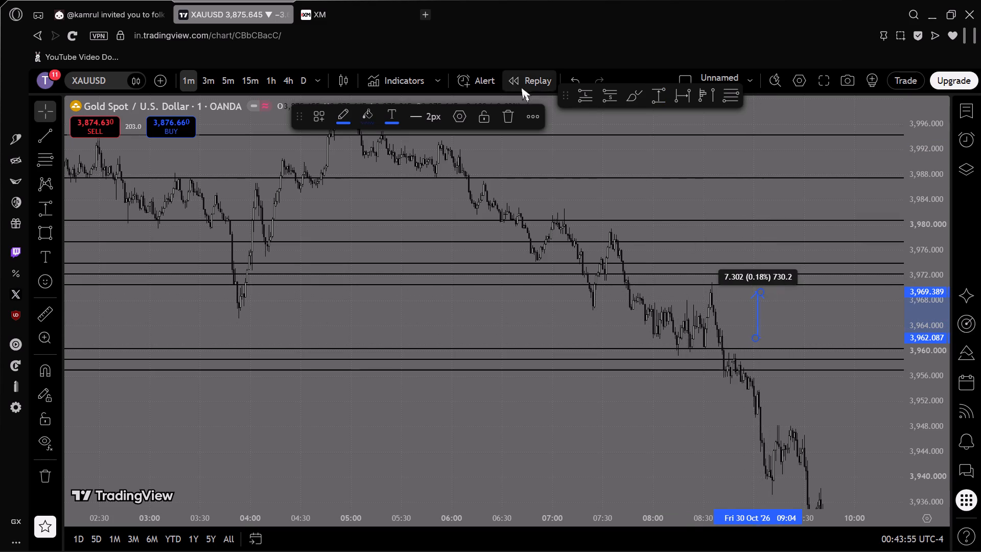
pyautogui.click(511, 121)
# Examine the 30 October decline below the -4.5 Fib level through to the last candles near 17:00.
pyautogui.moveTo(549, 397); pyautogui.dragTo(498, 332)
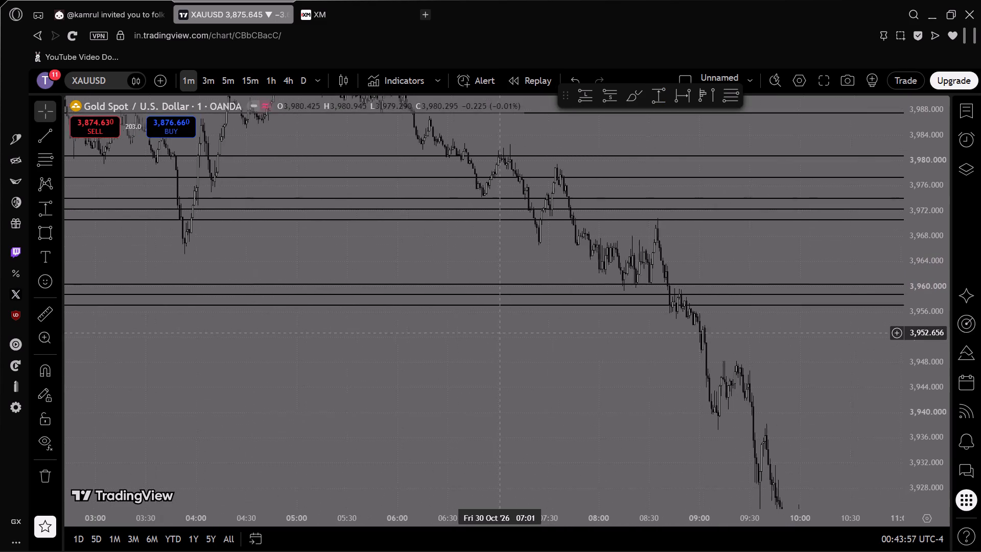
pyautogui.moveTo(498, 332); pyautogui.dragTo(595, 352)
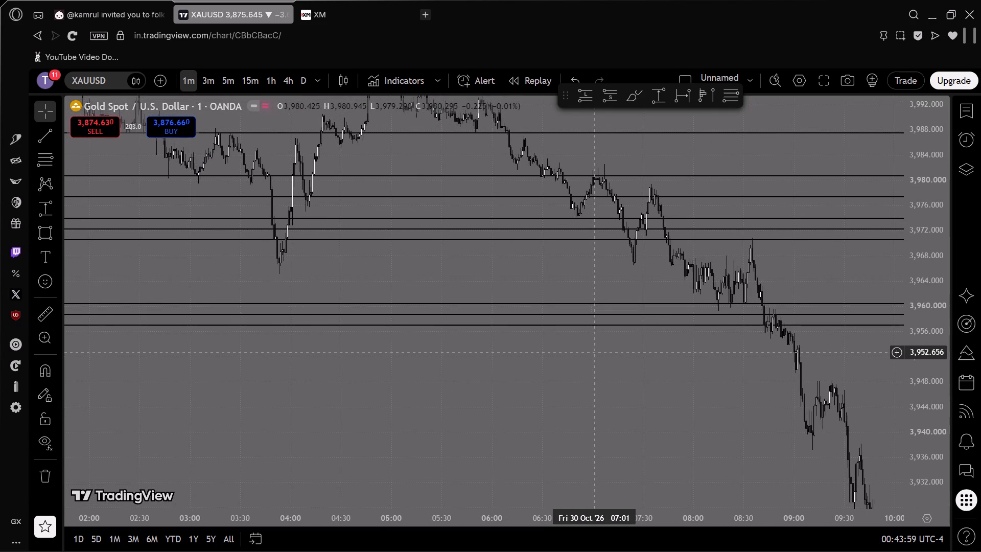
pyautogui.moveTo(595, 352); pyautogui.dragTo(555, 339)
pyautogui.scroll(-2, 630, 373)
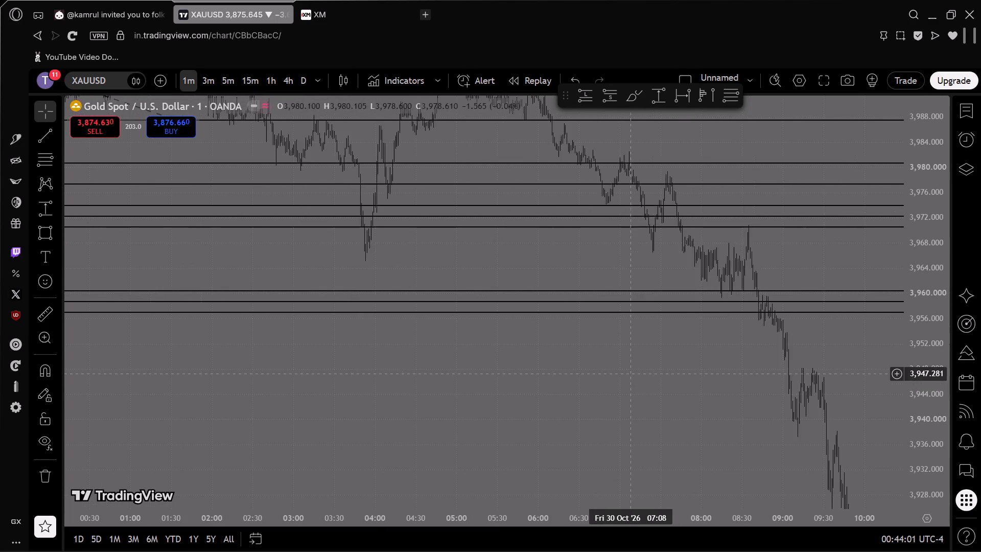
pyautogui.scroll(2, 672, 381)
pyautogui.scroll(-7, 660, 388)
pyautogui.moveTo(741, 376); pyautogui.dragTo(571, 316)
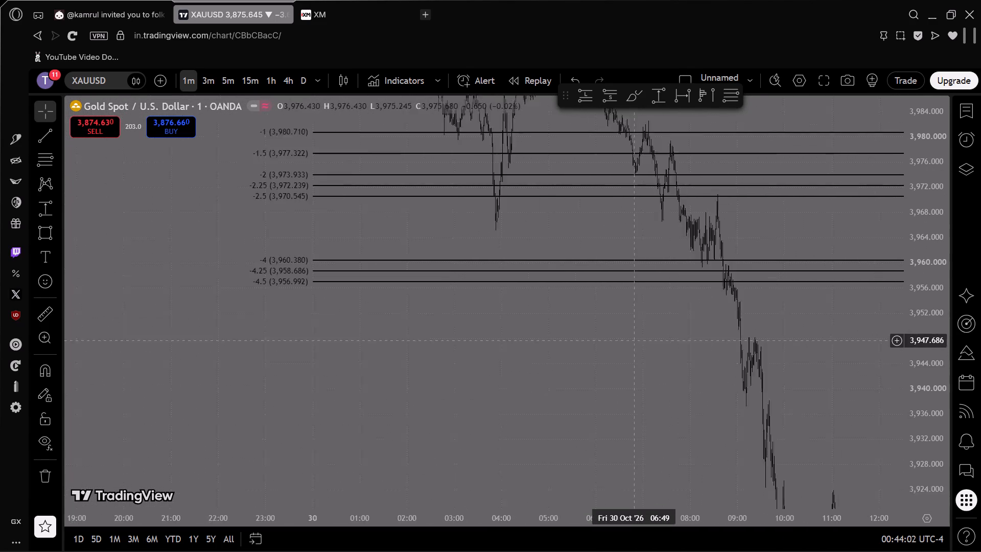
pyautogui.moveTo(571, 316); pyautogui.dragTo(571, 325)
pyautogui.scroll(-11, 929, 262)
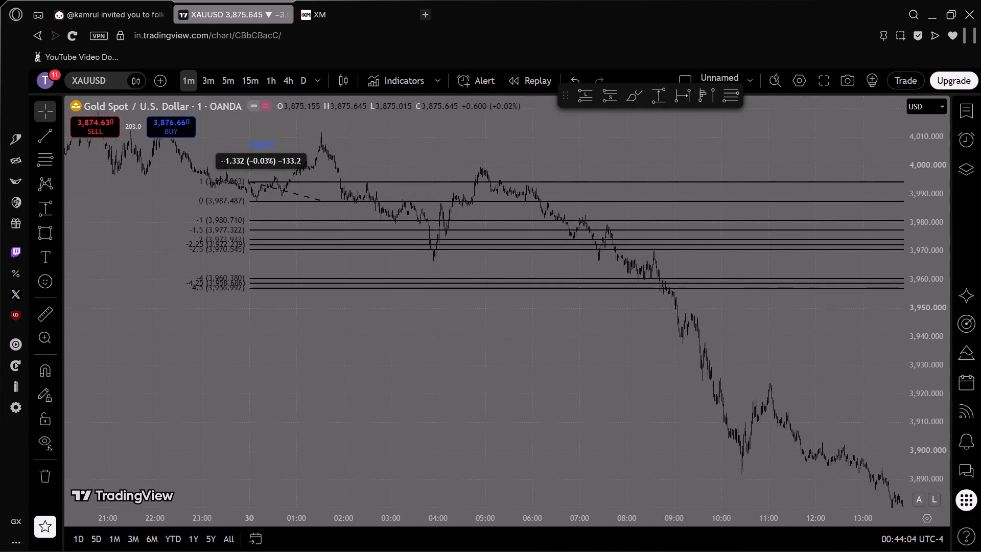
pyautogui.scroll(-3, 630, 354)
pyautogui.moveTo(599, 415); pyautogui.dragTo(623, 406)
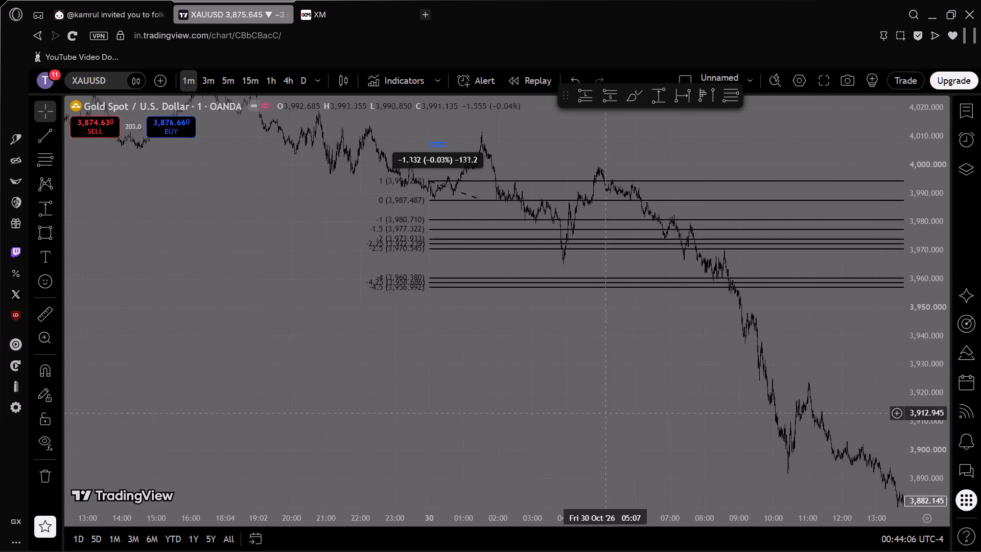
pyautogui.moveTo(623, 406); pyautogui.dragTo(675, 400)
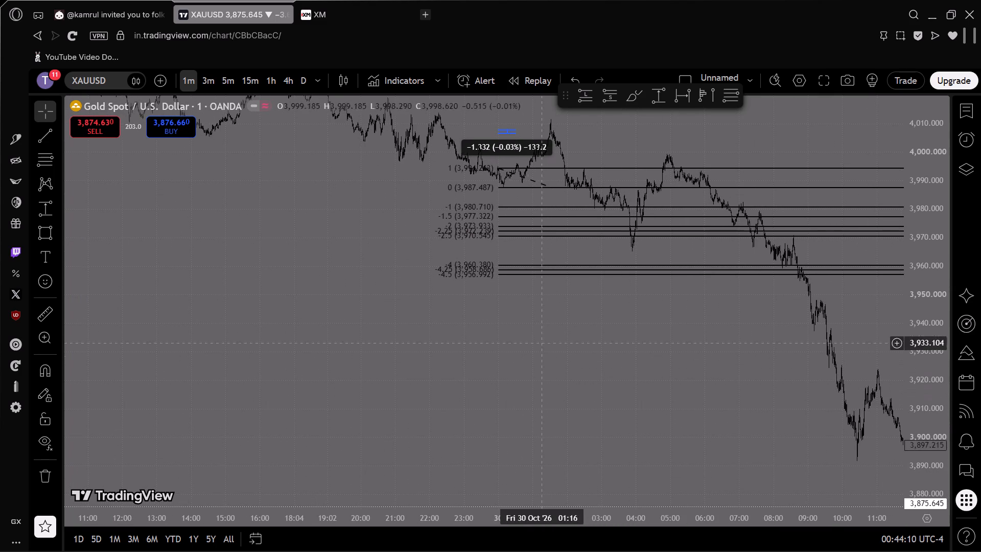
pyautogui.moveTo(622, 383); pyautogui.dragTo(396, 280)
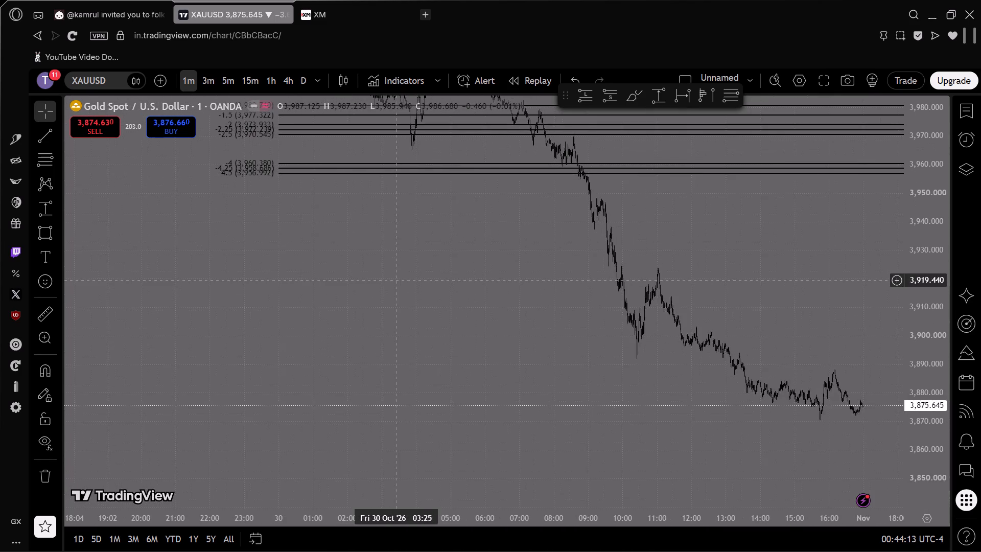
pyautogui.moveTo(396, 280); pyautogui.dragTo(584, 355)
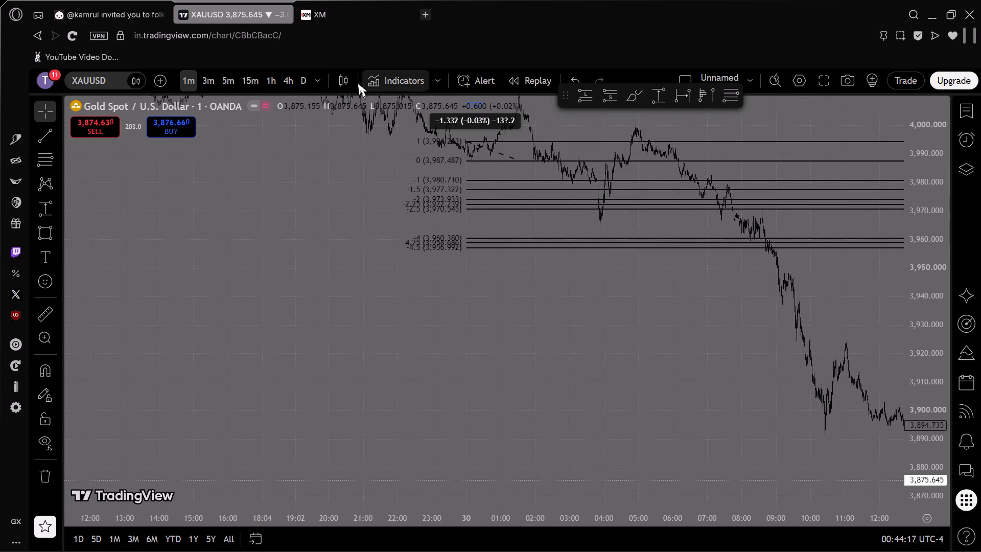
# Enable an additional level of -8 on the 30 October Fib retracement.
pyautogui.click(560, 242)
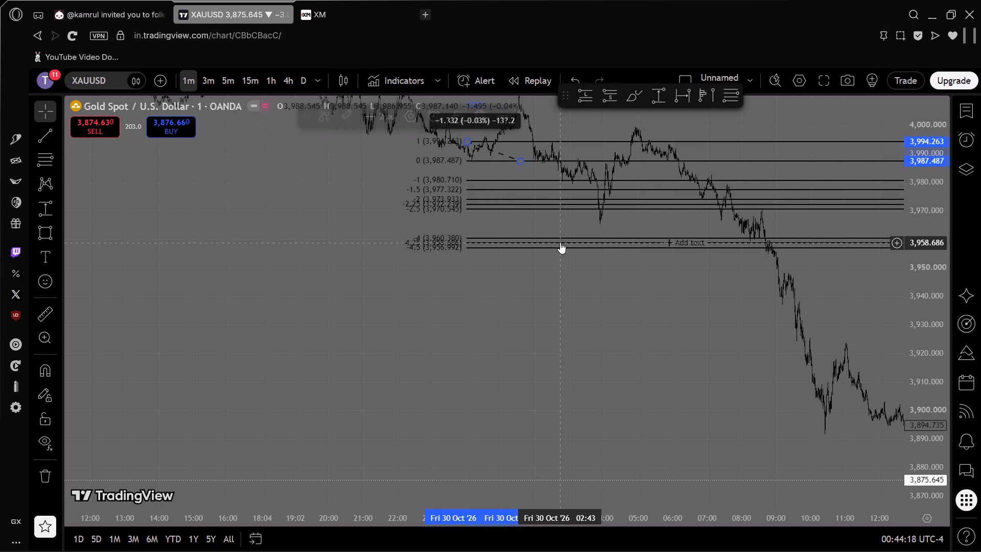
pyautogui.click(412, 114)
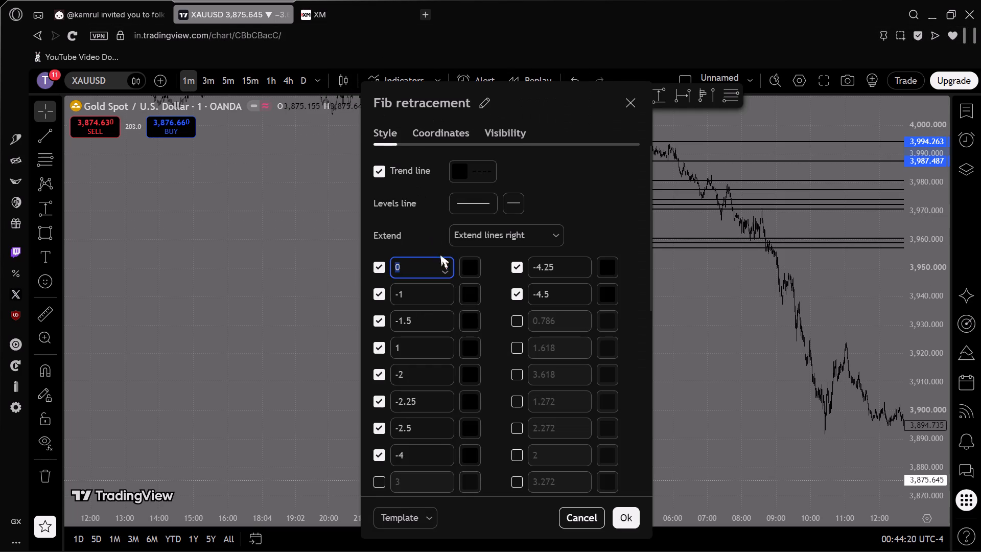
pyautogui.scroll(-1, 447, 334)
pyautogui.click(416, 332)
pyautogui.click(377, 329)
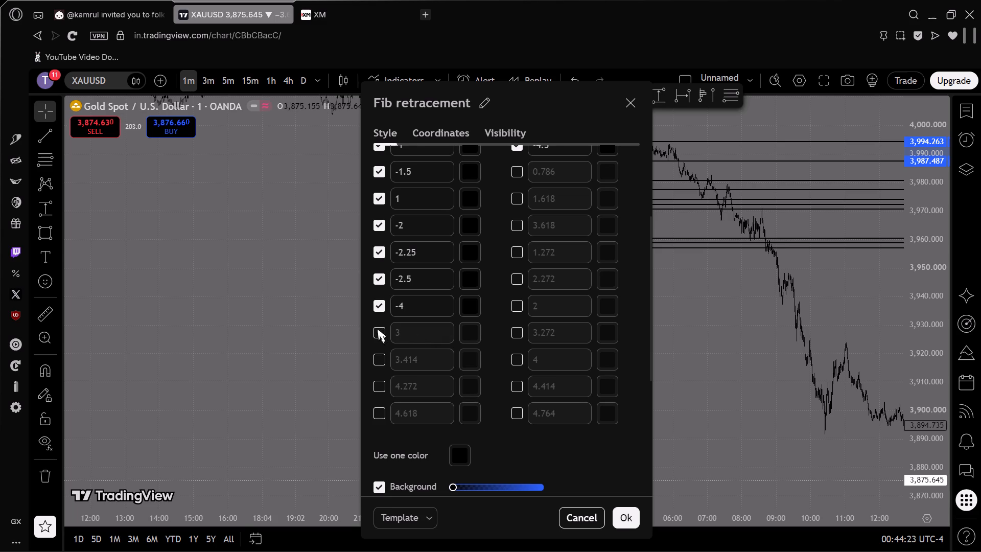
pyautogui.click(400, 332)
pyautogui.press('BackSpace')
pyautogui.press('-')
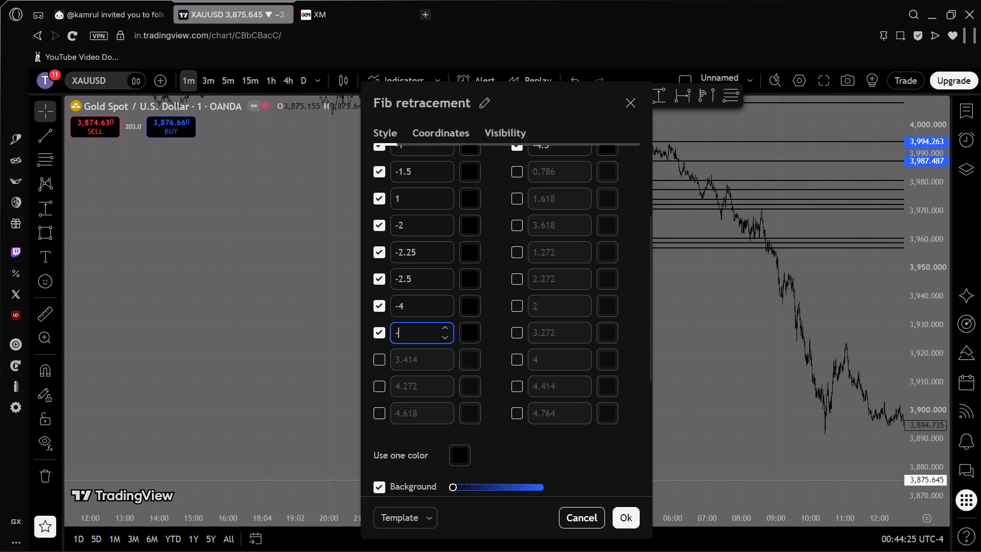
pyautogui.press('8')
pyautogui.click(629, 517)
pyautogui.click(739, 396)
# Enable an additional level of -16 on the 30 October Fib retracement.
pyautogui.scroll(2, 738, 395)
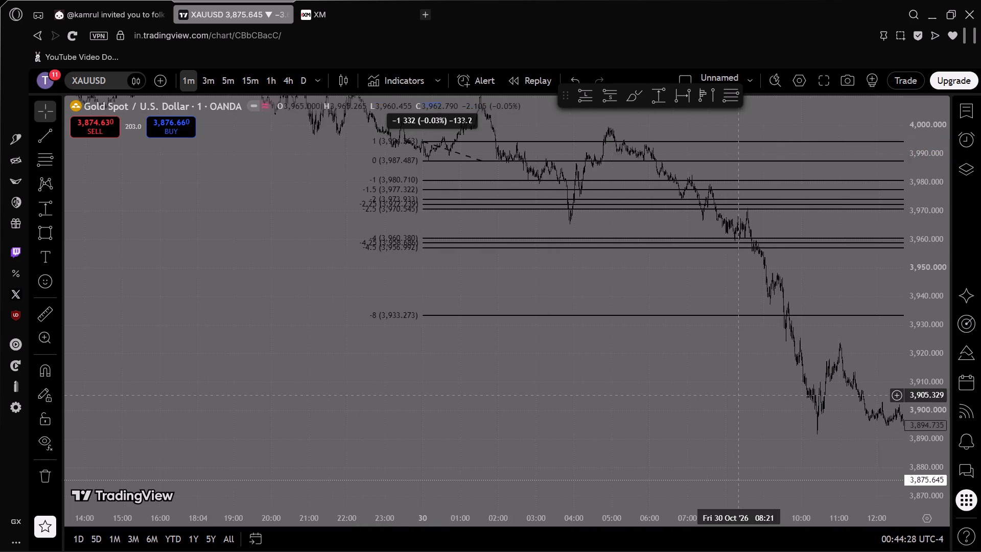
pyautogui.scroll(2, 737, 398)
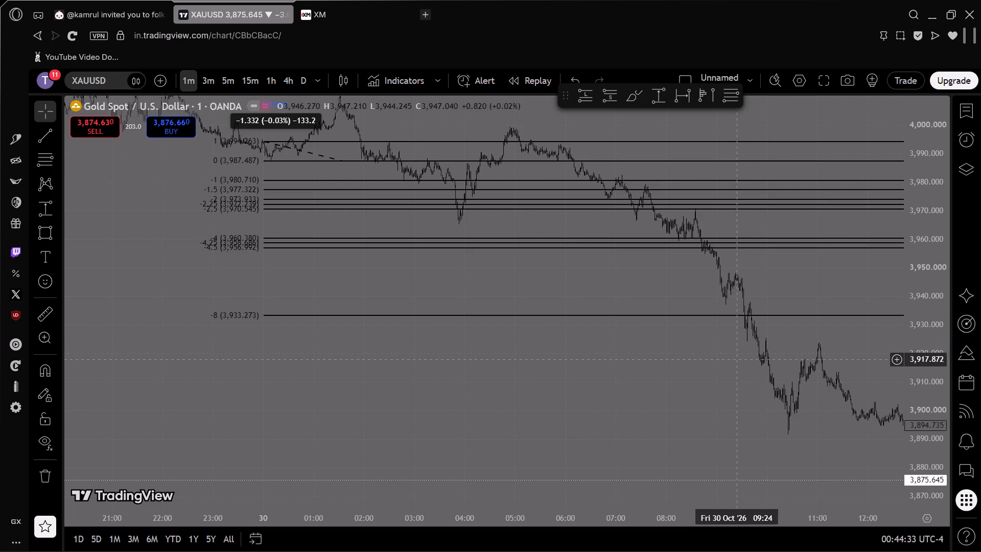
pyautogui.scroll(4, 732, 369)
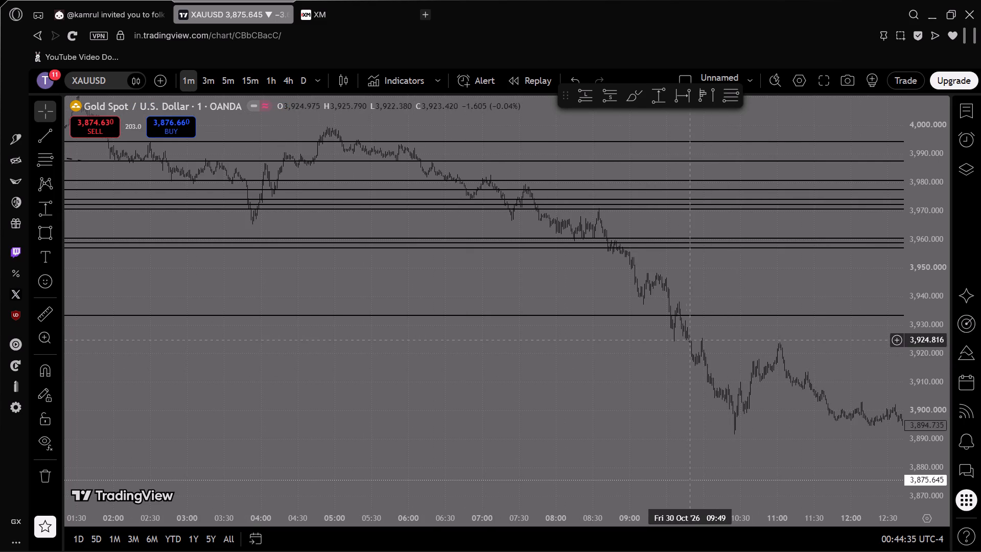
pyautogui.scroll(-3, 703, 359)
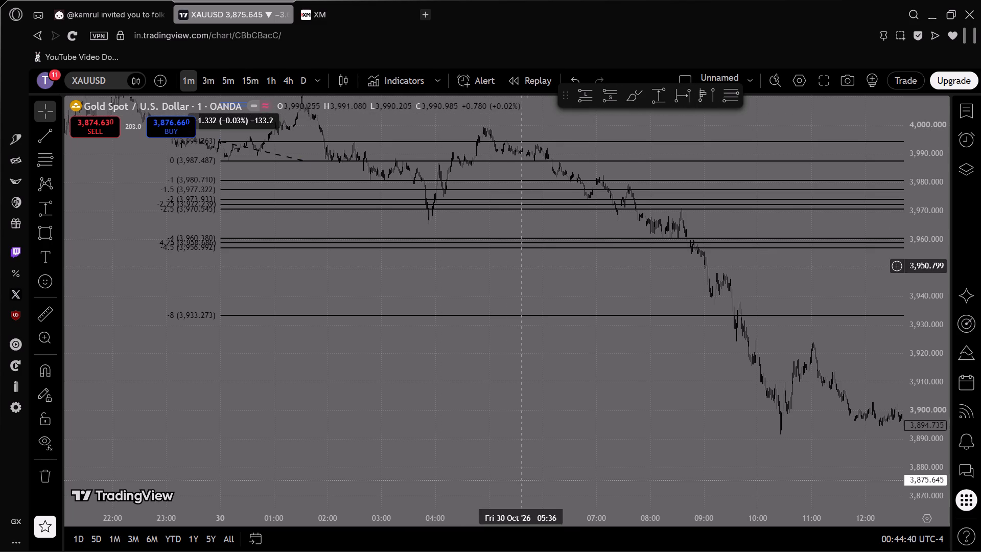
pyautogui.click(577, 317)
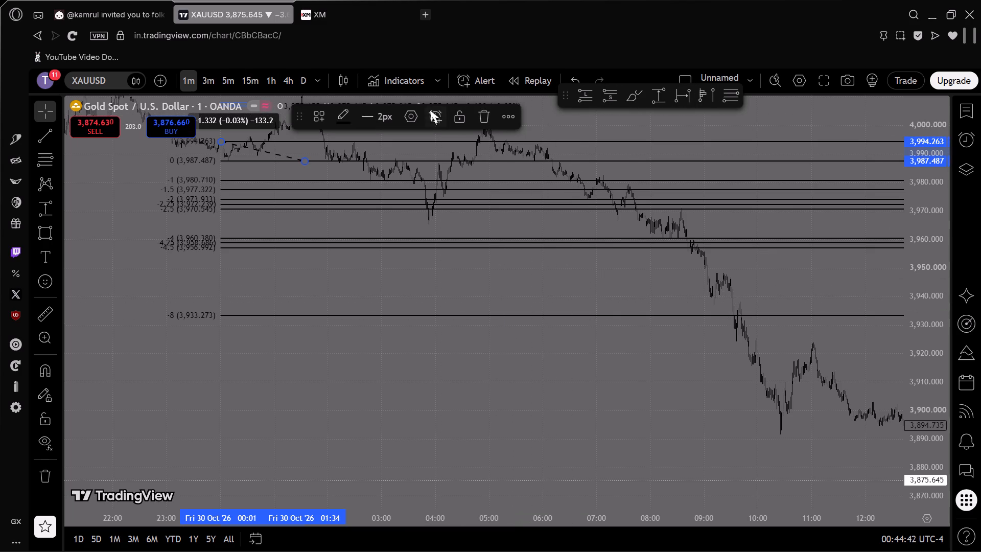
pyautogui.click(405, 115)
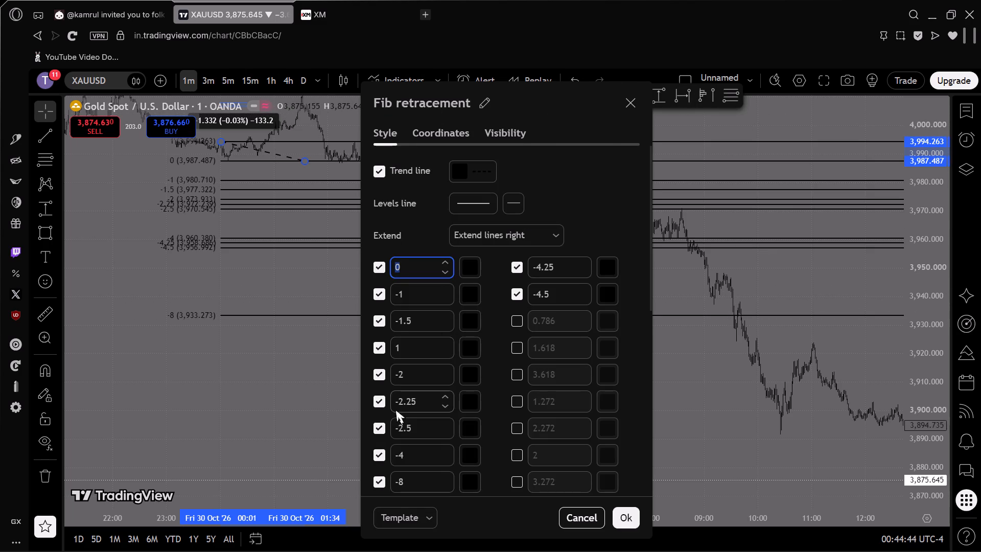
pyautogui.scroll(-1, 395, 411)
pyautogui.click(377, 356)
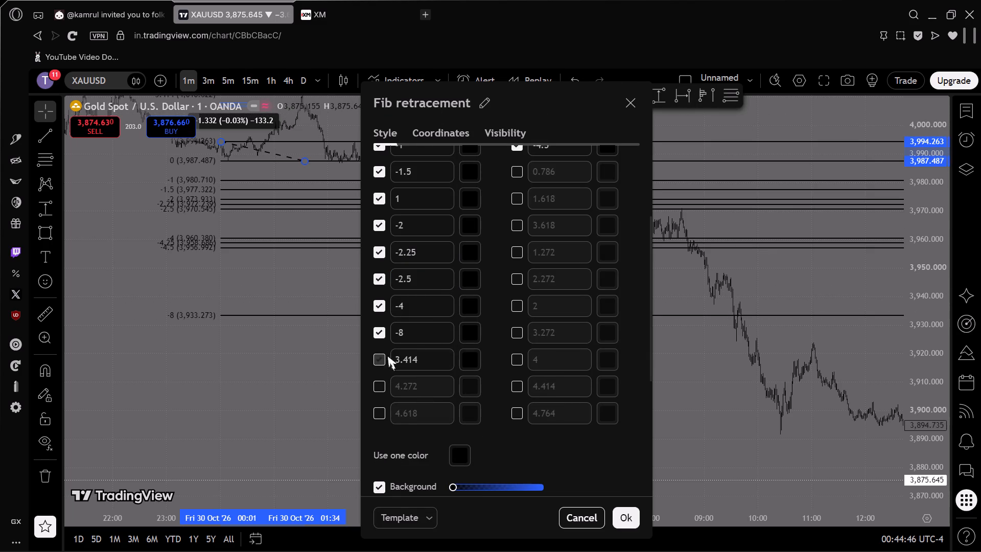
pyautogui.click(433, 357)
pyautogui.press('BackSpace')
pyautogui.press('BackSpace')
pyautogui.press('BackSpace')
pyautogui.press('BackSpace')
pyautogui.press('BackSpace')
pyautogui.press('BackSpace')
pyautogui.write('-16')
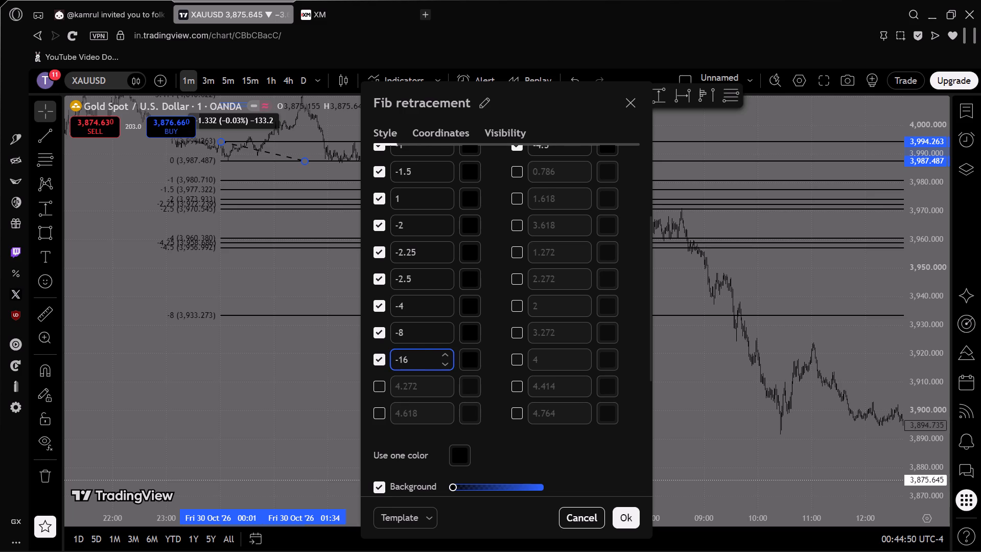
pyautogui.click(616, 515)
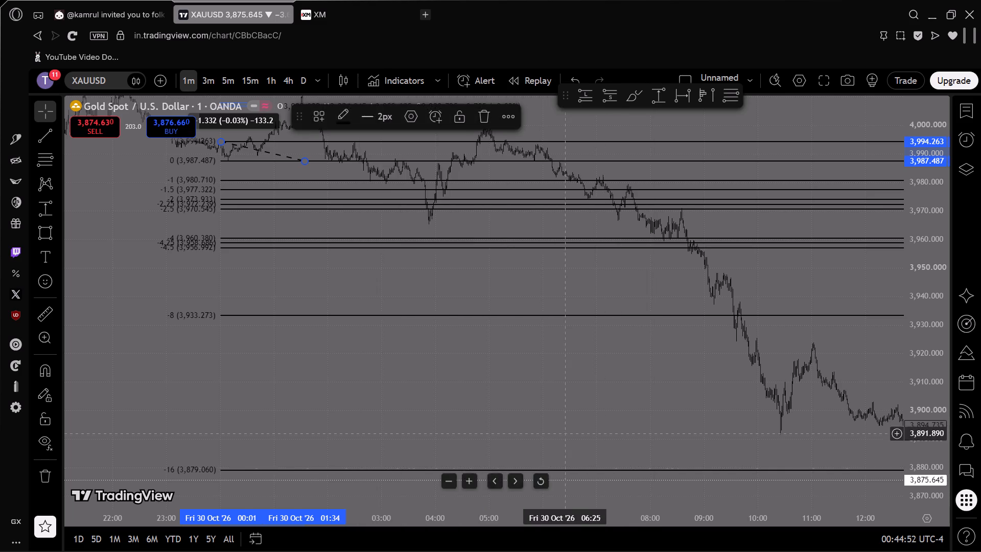
# Examine how the 30 October decline through to the last candles near 17:00 meets the -8 and -16 Fib levels.
pyautogui.moveTo(526, 385); pyautogui.dragTo(553, 342)
pyautogui.moveTo(588, 367); pyautogui.dragTo(395, 301)
pyautogui.scroll(-4, 491, 340)
pyautogui.moveTo(802, 455); pyautogui.dragTo(592, 428)
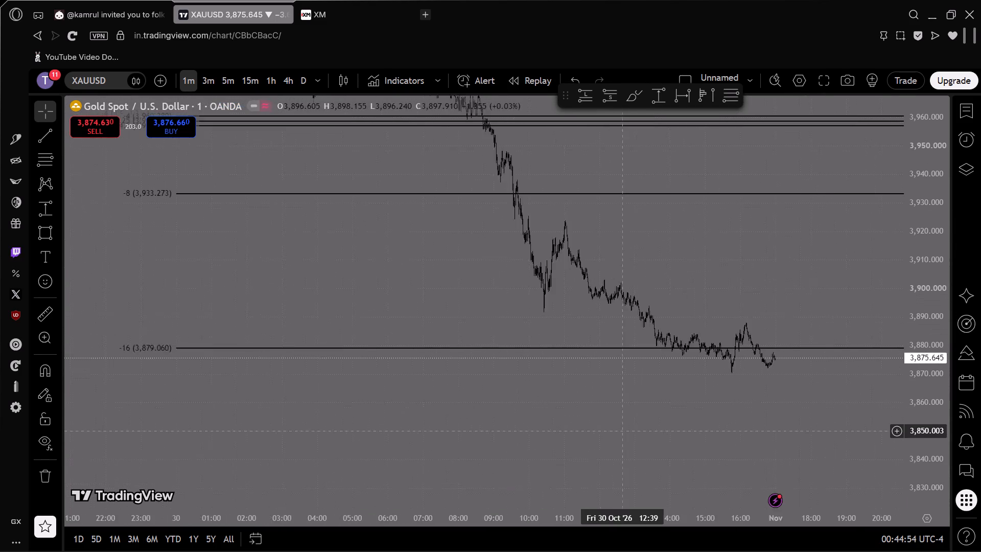
pyautogui.moveTo(592, 428); pyautogui.dragTo(551, 424)
pyautogui.scroll(-3, 650, 375)
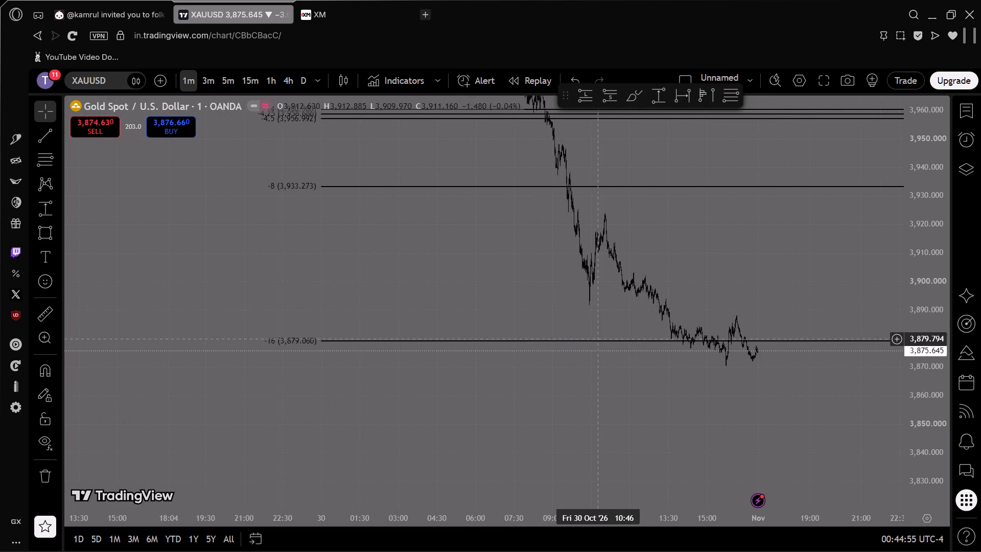
pyautogui.moveTo(470, 284); pyautogui.dragTo(533, 303)
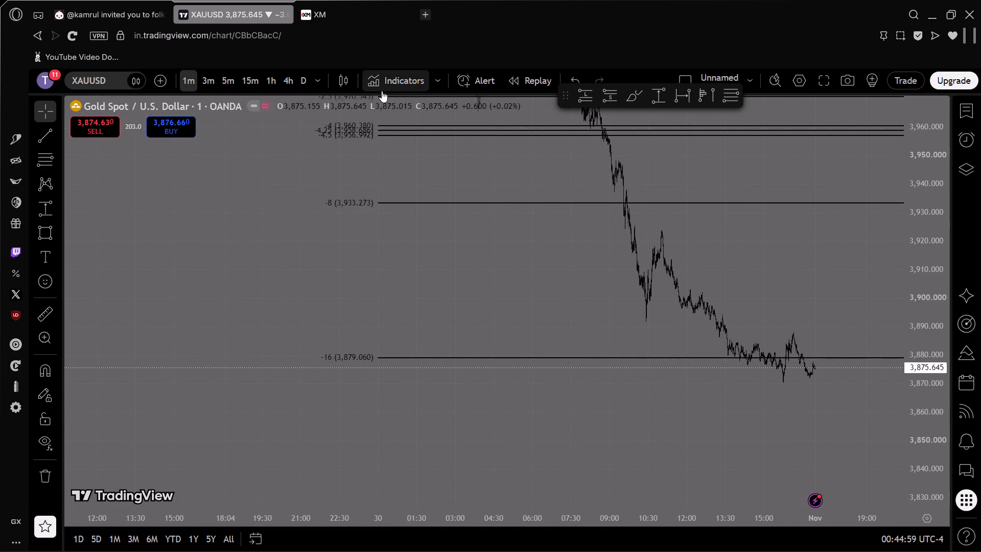
# Disable the -16 and -8 levels on the 30 October Fib retracement.
pyautogui.click(480, 203)
pyautogui.click(412, 120)
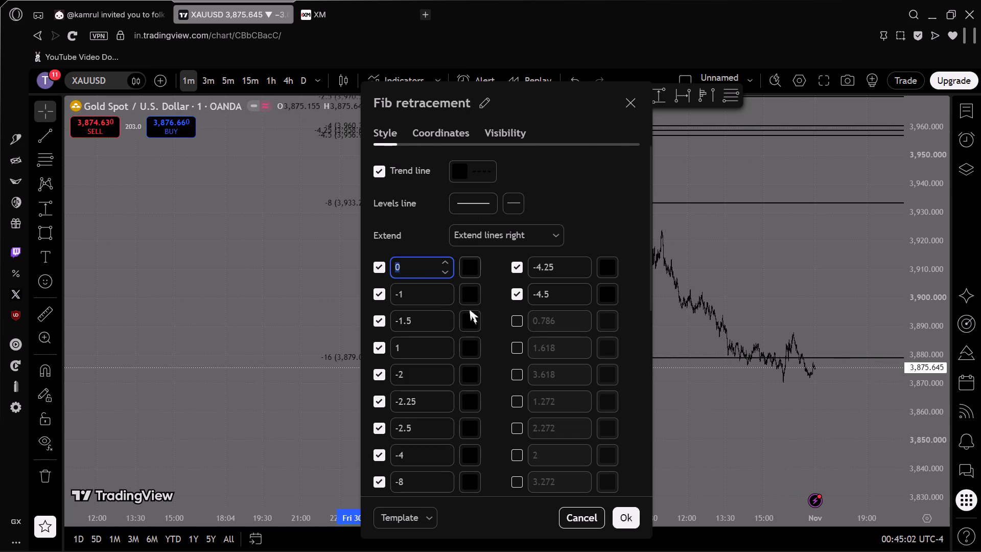
pyautogui.scroll(-5, 468, 332)
pyautogui.scroll(2, 408, 300)
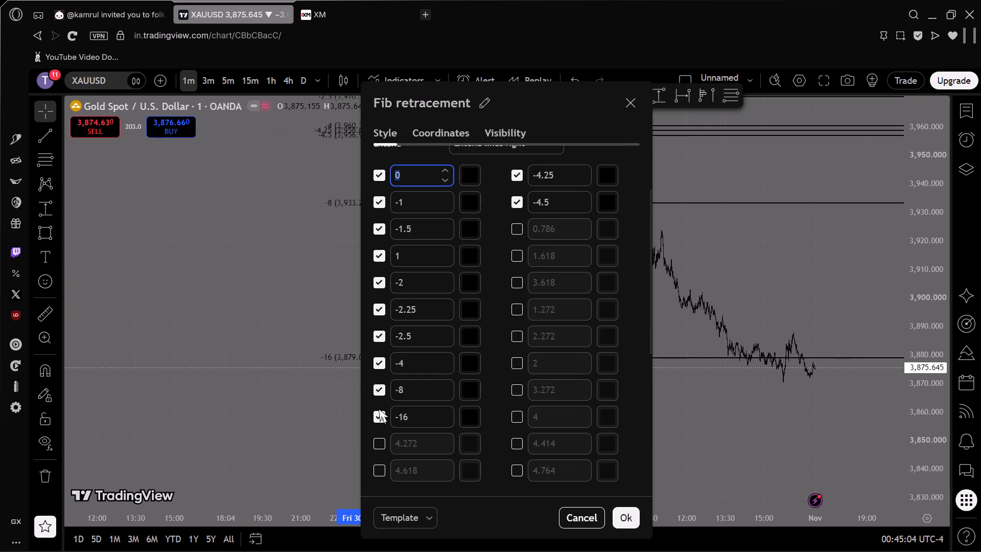
pyautogui.click(379, 411)
pyautogui.click(383, 388)
pyautogui.click(623, 521)
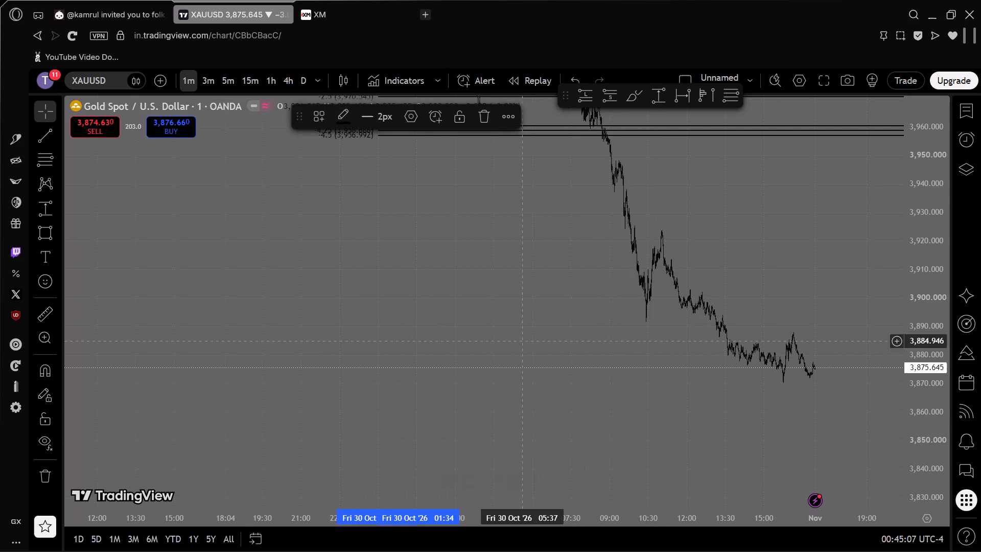
pyautogui.click(506, 319)
# Examine how the 30 October price action from 00:00 to about 09:30 meets the Fib levels from 1 down to -4.5.
pyautogui.moveTo(479, 260); pyautogui.dragTo(526, 421)
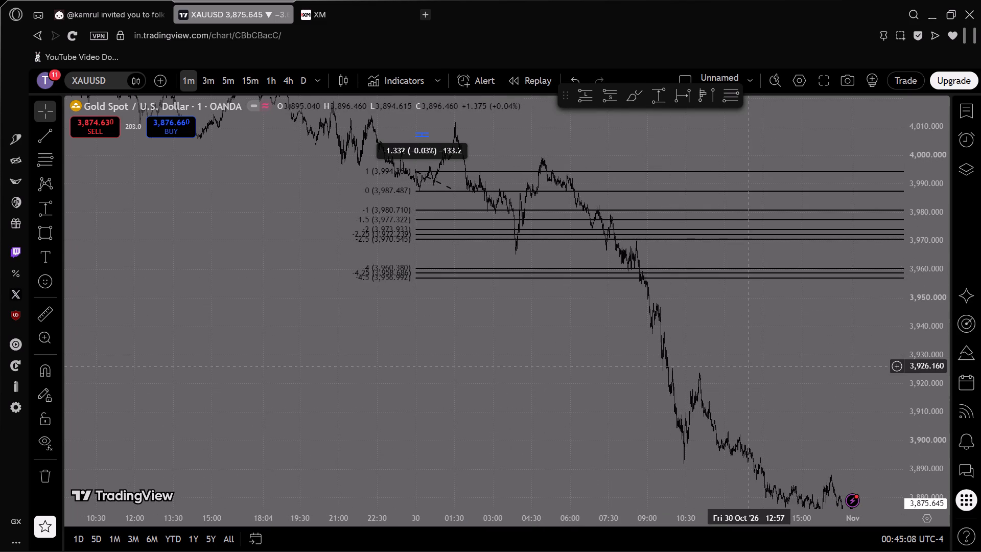
pyautogui.moveTo(510, 362); pyautogui.dragTo(610, 436)
pyautogui.scroll(4, 576, 432)
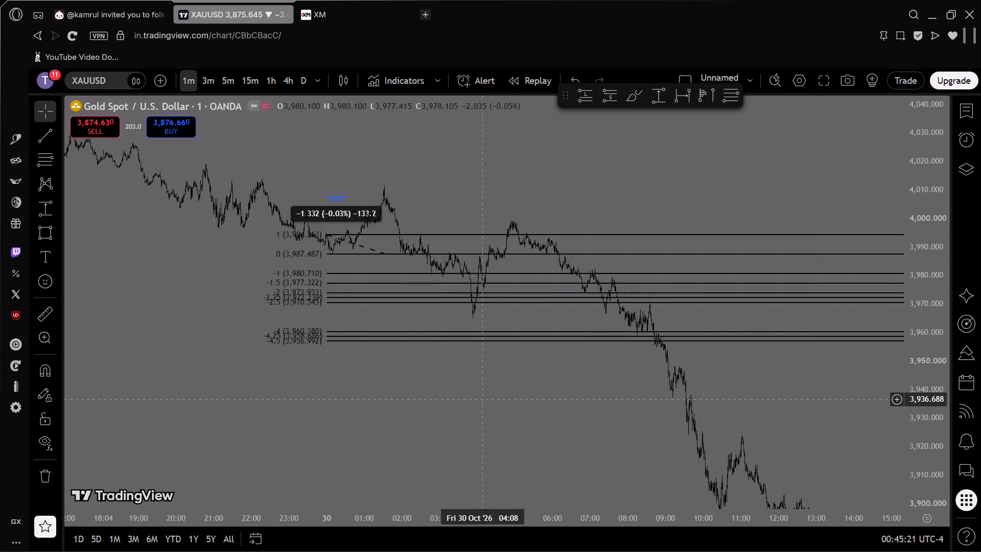
pyautogui.moveTo(539, 463); pyautogui.dragTo(749, 472)
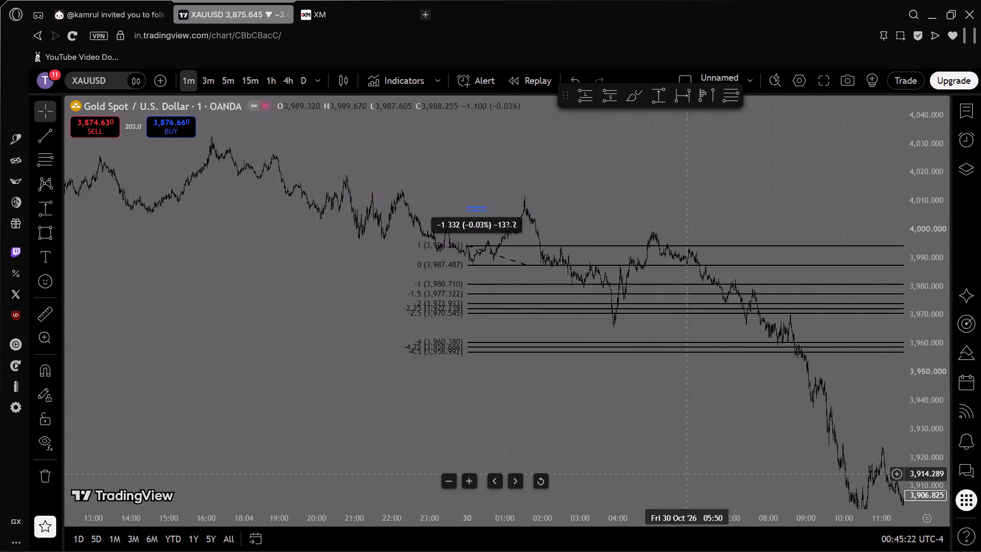
pyautogui.moveTo(749, 472); pyautogui.dragTo(766, 461)
pyautogui.scroll(2, 749, 468)
pyautogui.scroll(5, 908, 357)
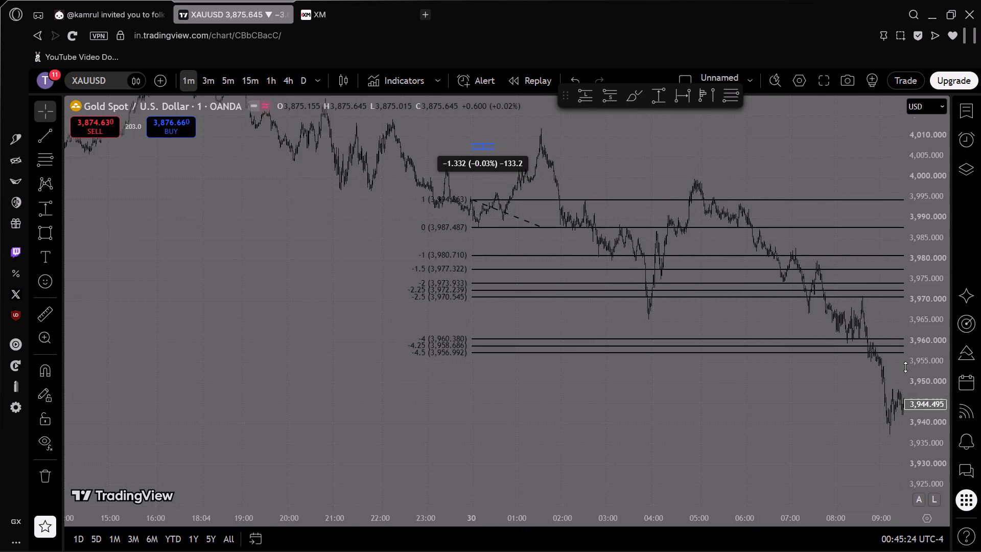
pyautogui.scroll(3, 905, 367)
pyautogui.moveTo(589, 339); pyautogui.dragTo(710, 422)
pyautogui.scroll(6, 697, 418)
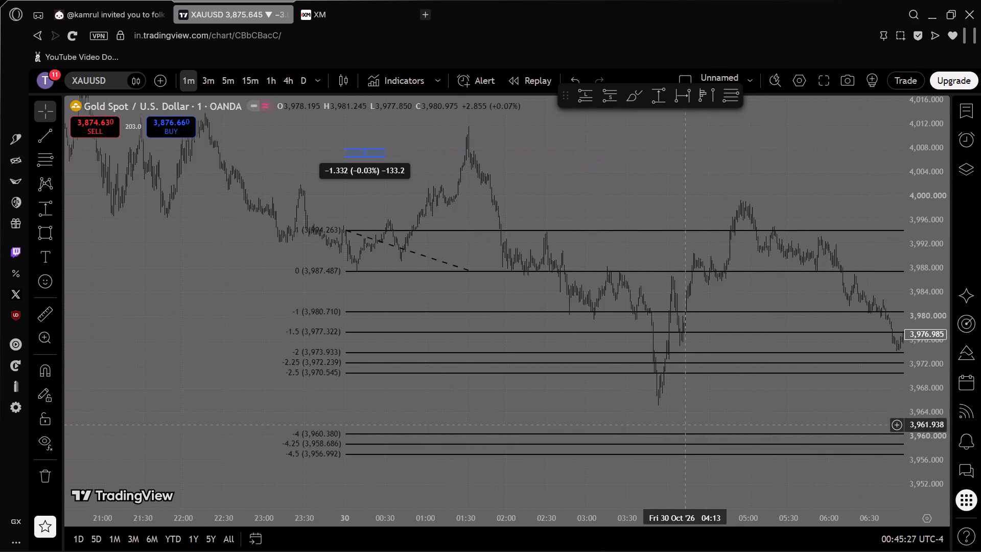
pyautogui.scroll(3, 670, 426)
pyautogui.moveTo(367, 286); pyautogui.dragTo(548, 303)
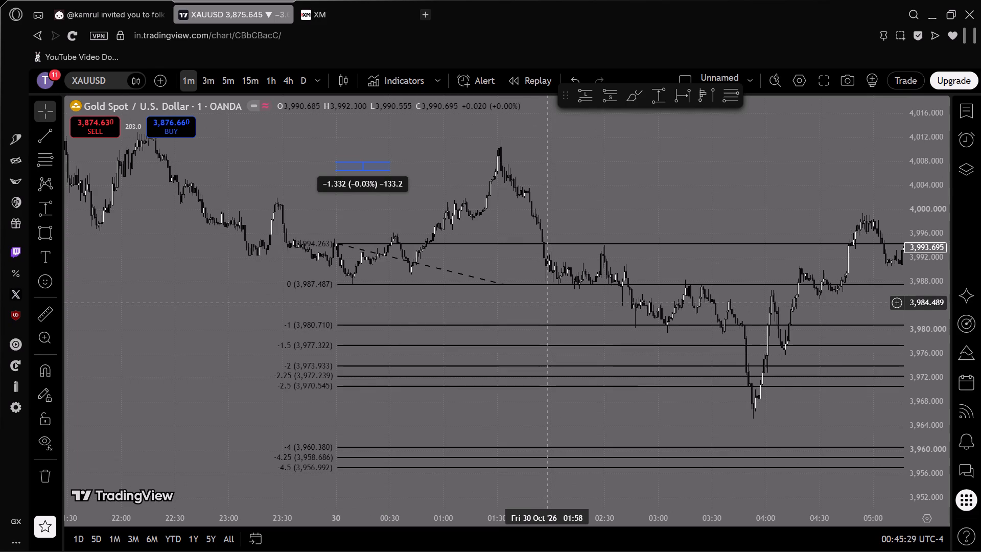
pyautogui.moveTo(548, 303); pyautogui.dragTo(463, 249)
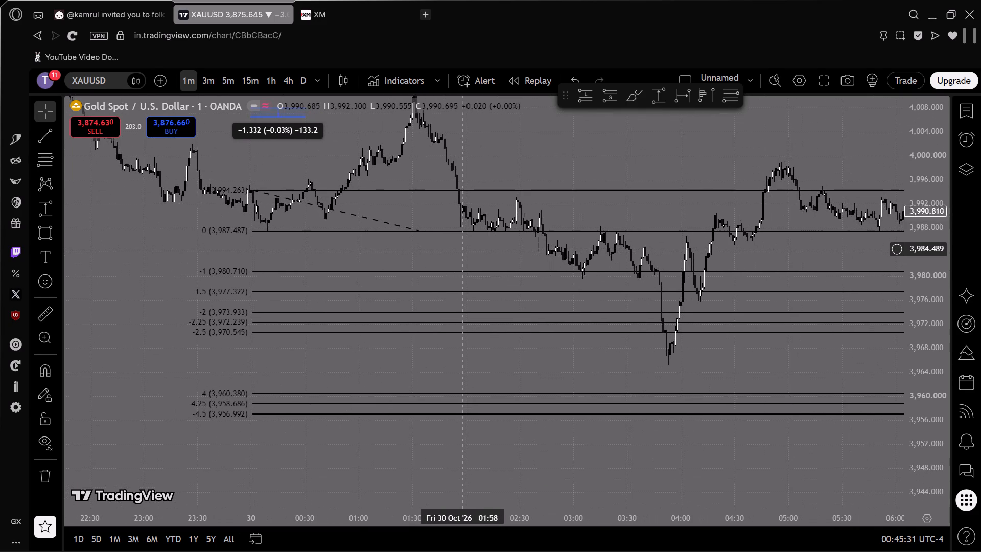
pyautogui.moveTo(463, 249); pyautogui.dragTo(494, 264)
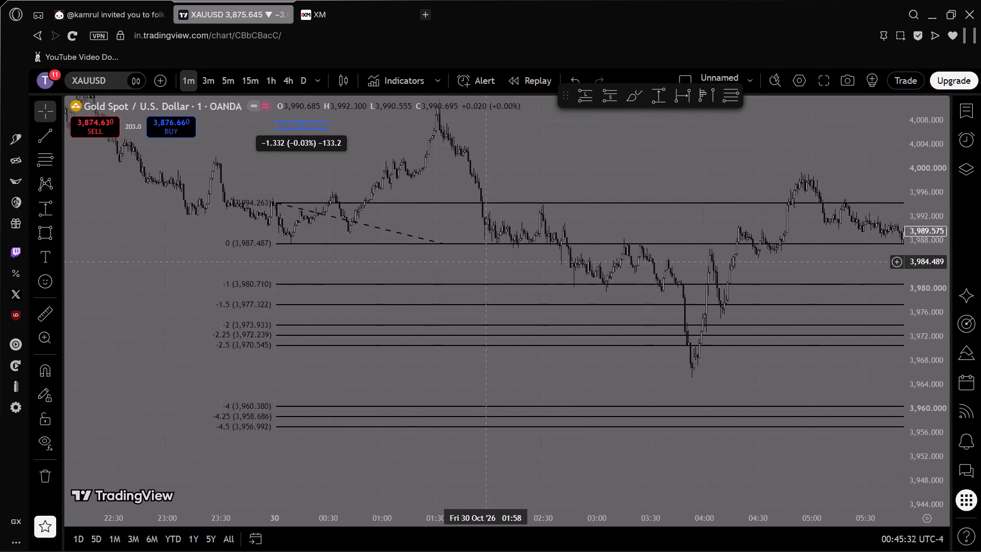
pyautogui.moveTo(494, 264); pyautogui.dragTo(506, 268)
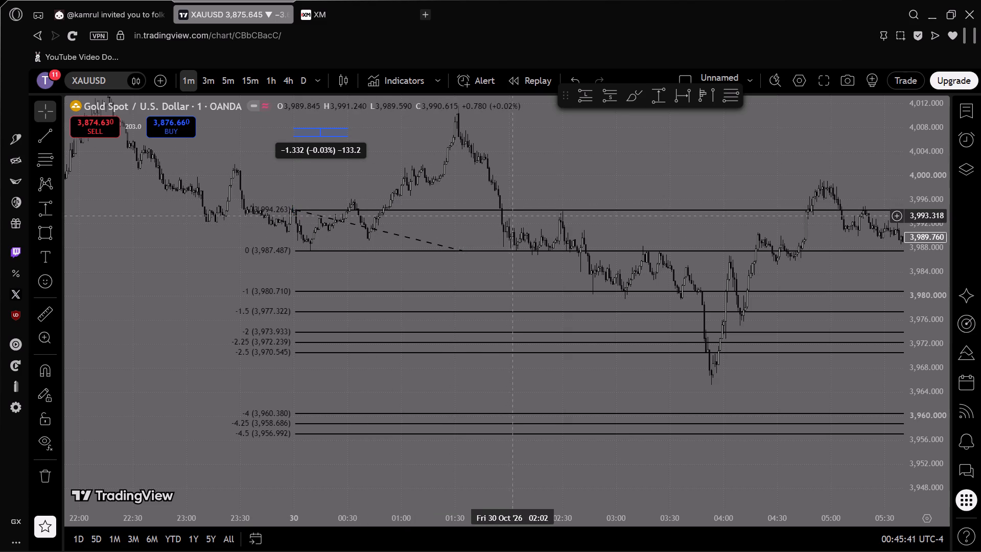
pyautogui.moveTo(538, 177); pyautogui.dragTo(498, 166)
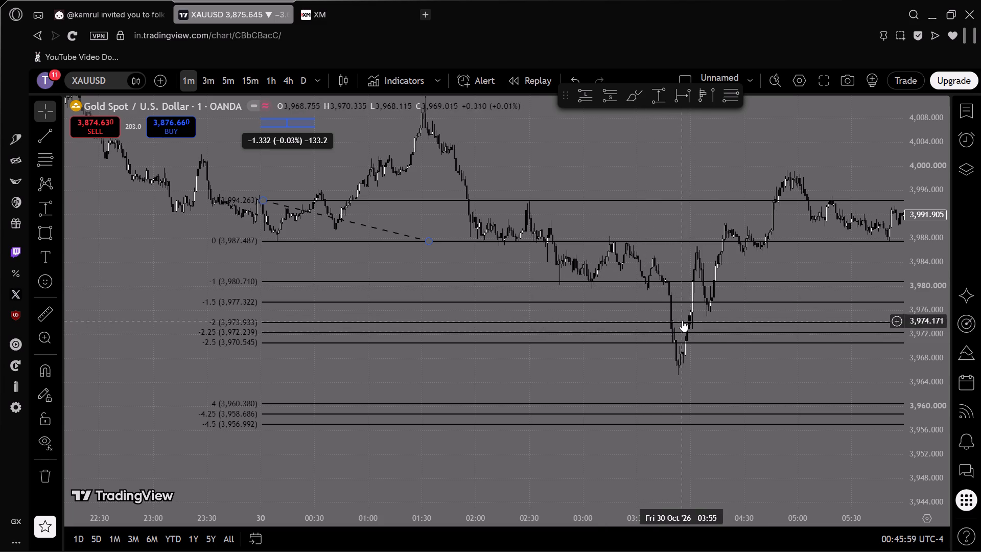
pyautogui.moveTo(714, 373); pyautogui.dragTo(676, 366)
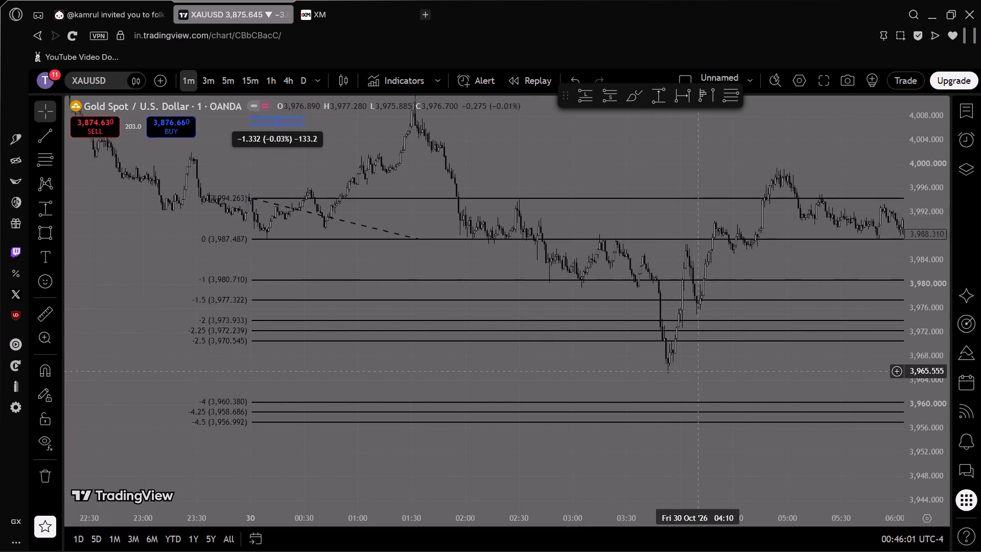
pyautogui.moveTo(676, 366); pyautogui.dragTo(539, 331)
pyautogui.scroll(-4, 555, 333)
pyautogui.moveTo(758, 336); pyautogui.dragTo(563, 324)
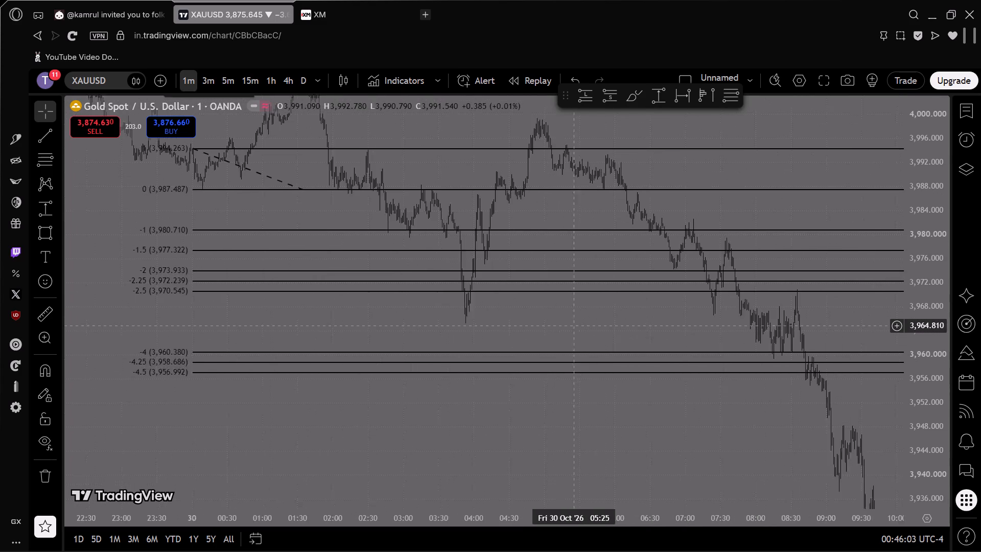
pyautogui.moveTo(563, 324); pyautogui.dragTo(562, 324)
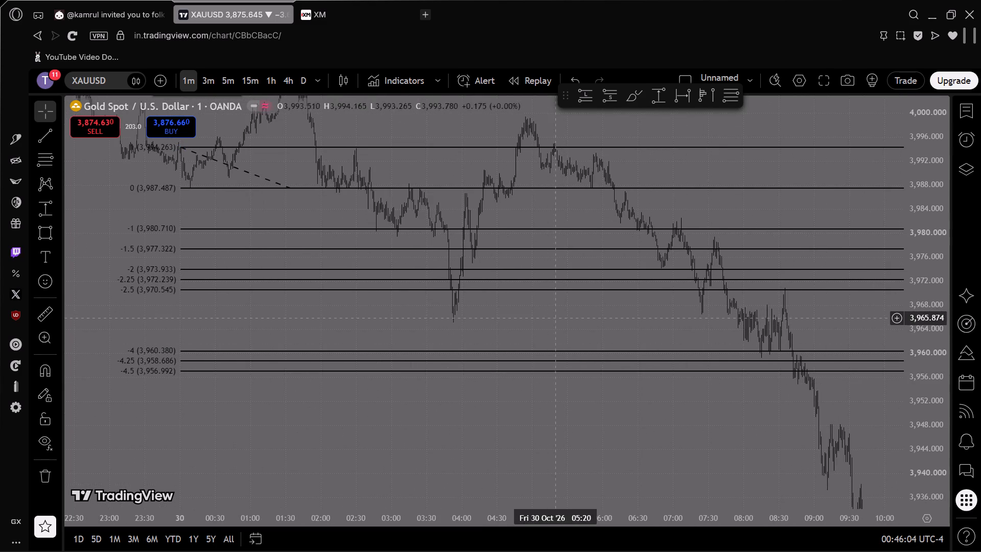
pyautogui.moveTo(559, 318); pyautogui.dragTo(683, 346)
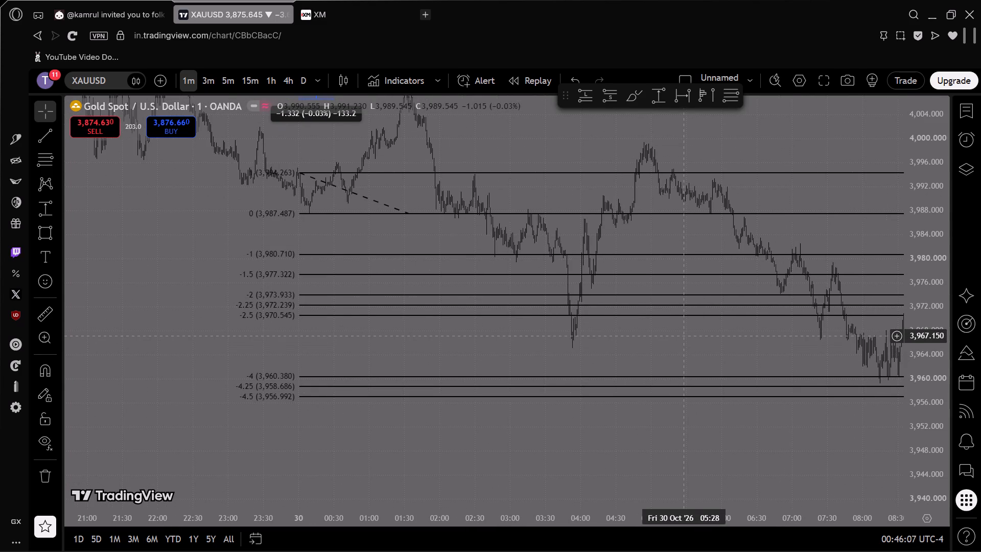
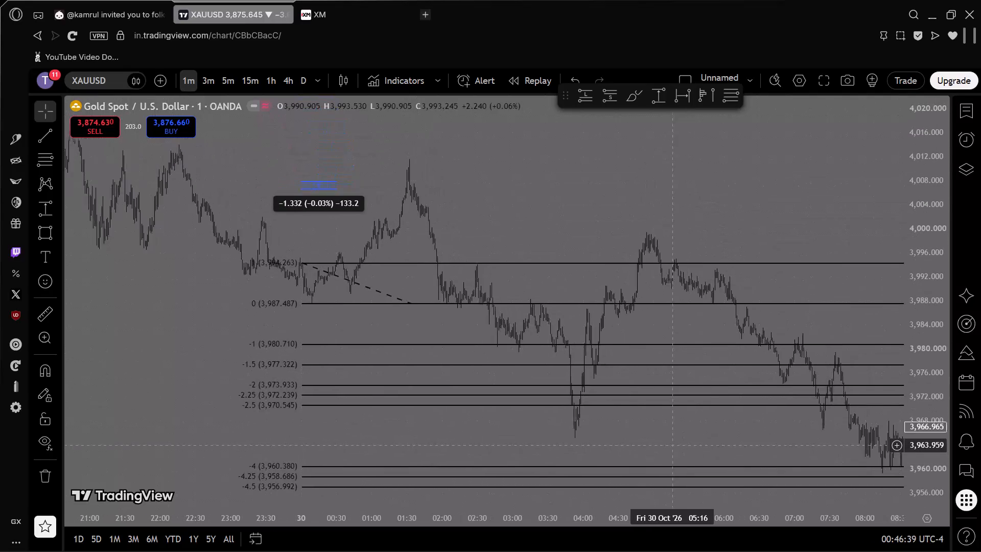
# Delete the Fib retracement from the 30 October price action, leaving the price range measurement in place.
pyautogui.scroll(-1, 647, 434)
pyautogui.moveTo(739, 241); pyautogui.dragTo(719, 259)
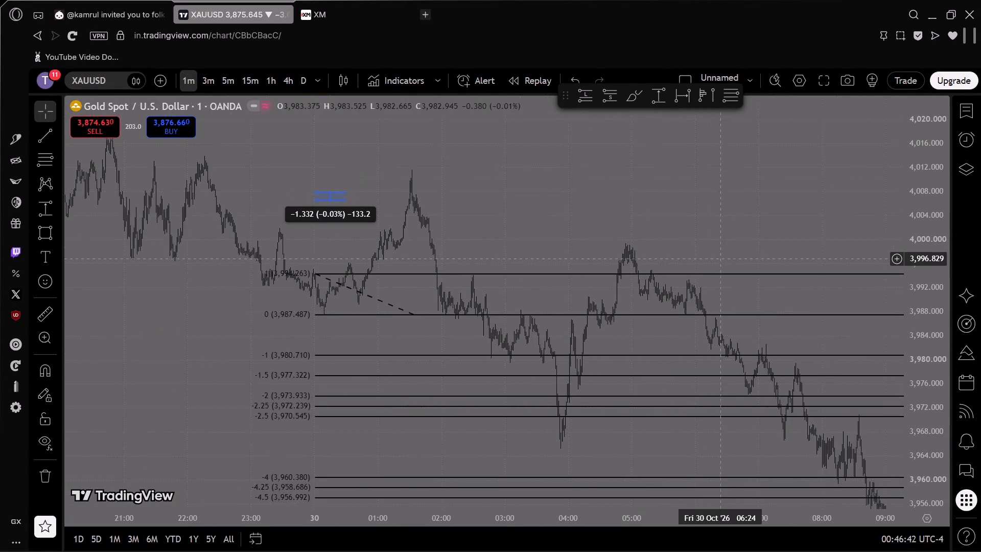
pyautogui.moveTo(719, 259); pyautogui.dragTo(716, 255)
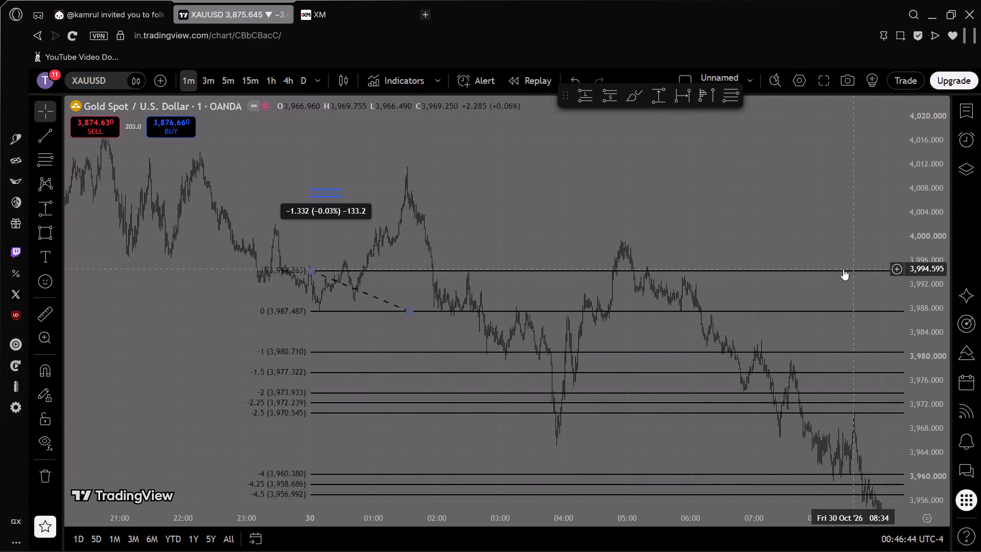
pyautogui.scroll(-7, 645, 309)
pyautogui.scroll(-8, 924, 280)
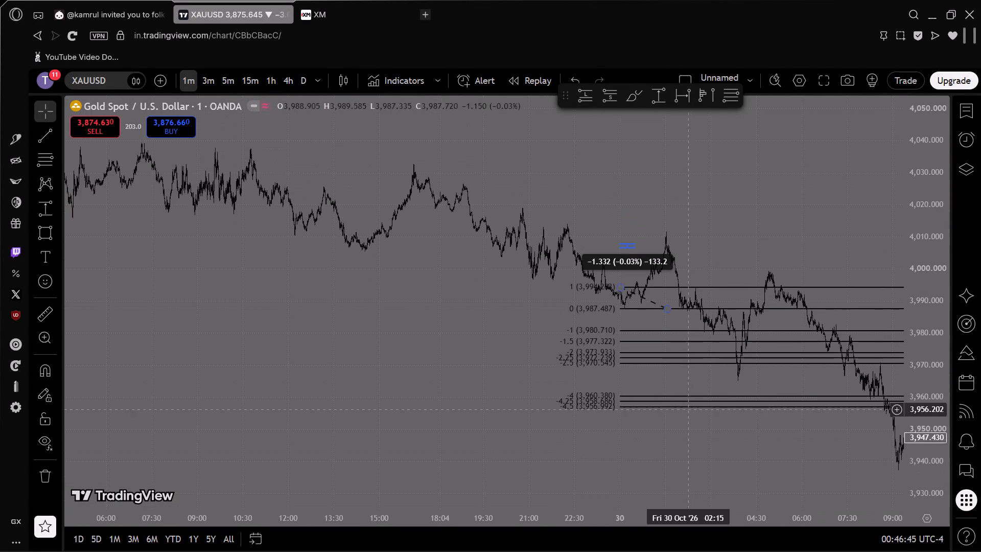
pyautogui.click(674, 403)
pyautogui.click(480, 118)
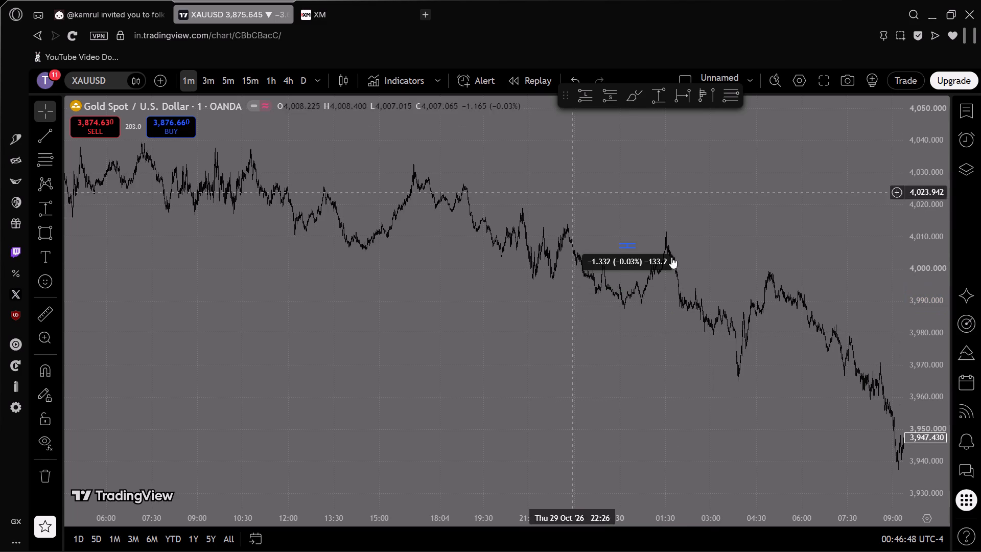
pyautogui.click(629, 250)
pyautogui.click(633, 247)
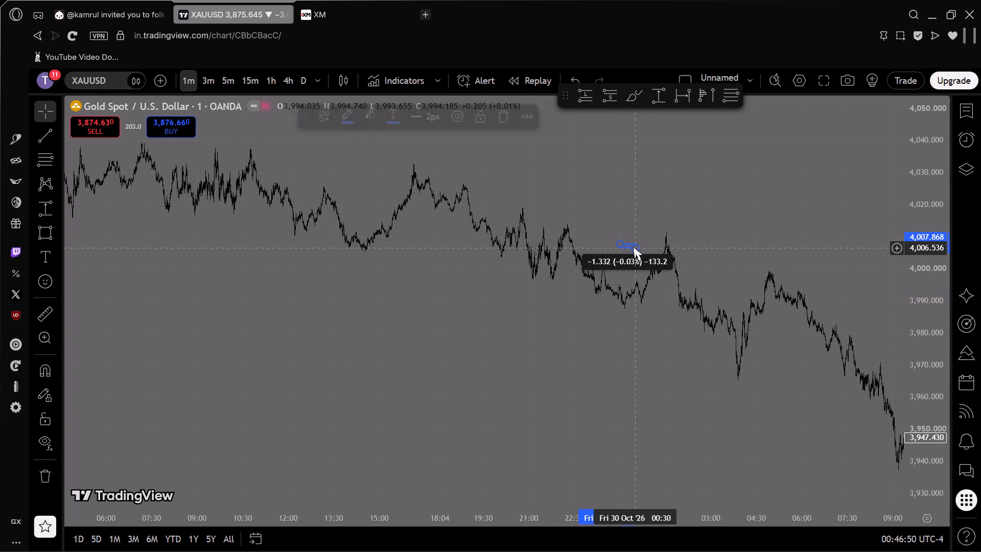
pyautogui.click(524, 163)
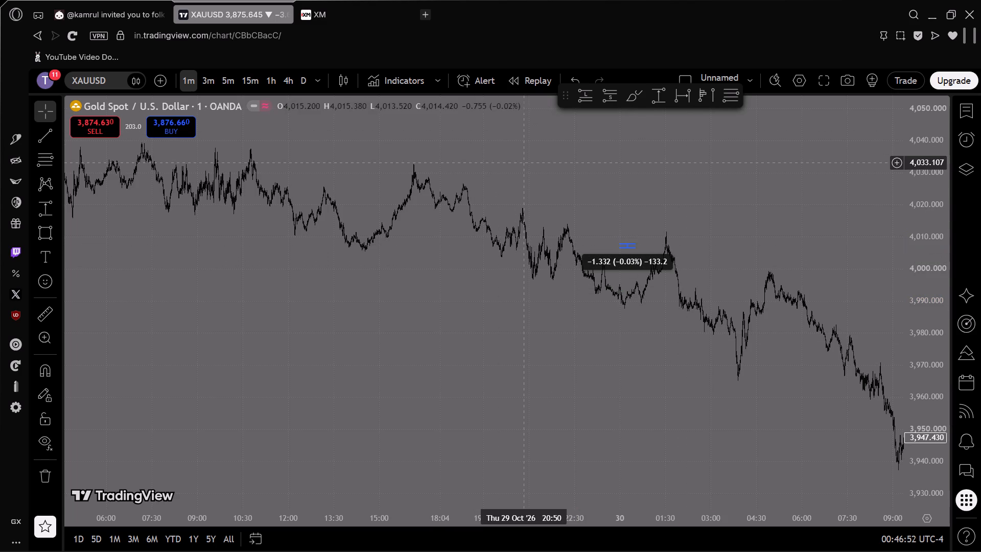
# Look back through the one-minute price action from 29 October to the candles around 00:00 on 27 October.
pyautogui.scroll(-6, 501, 181)
pyautogui.moveTo(418, 202); pyautogui.dragTo(545, 389)
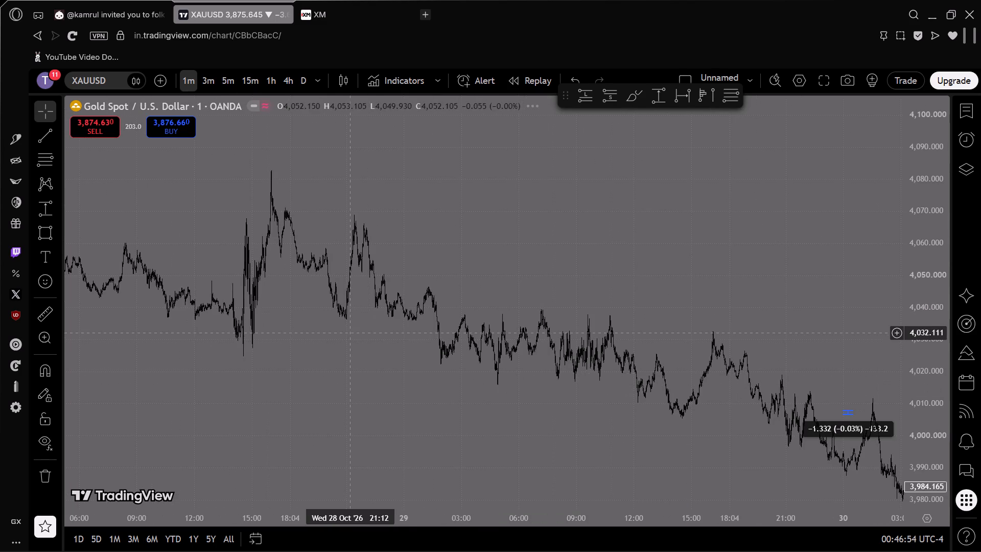
pyautogui.moveTo(348, 341); pyautogui.dragTo(684, 393)
pyautogui.scroll(-5, 606, 385)
pyautogui.moveTo(352, 379); pyautogui.dragTo(707, 428)
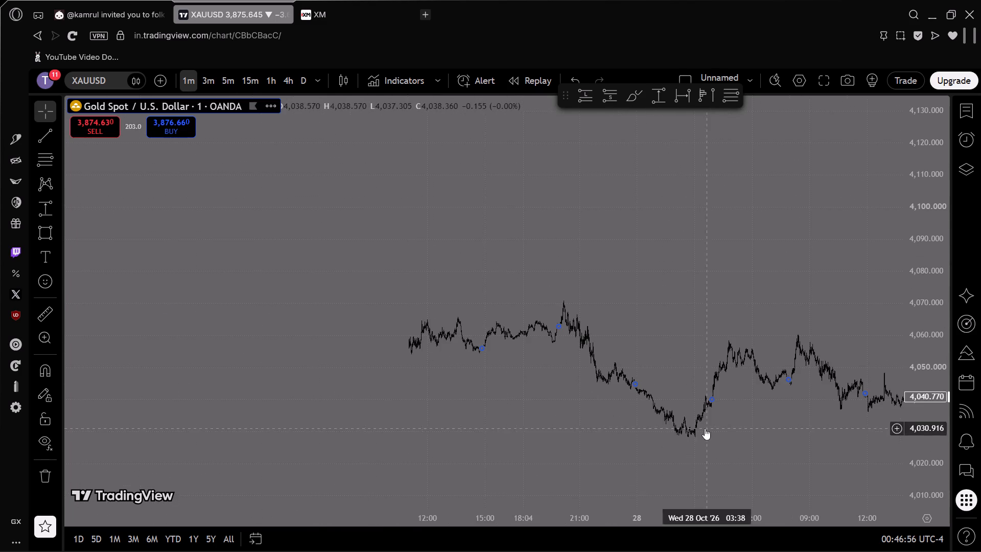
pyautogui.moveTo(515, 426); pyautogui.dragTo(744, 302)
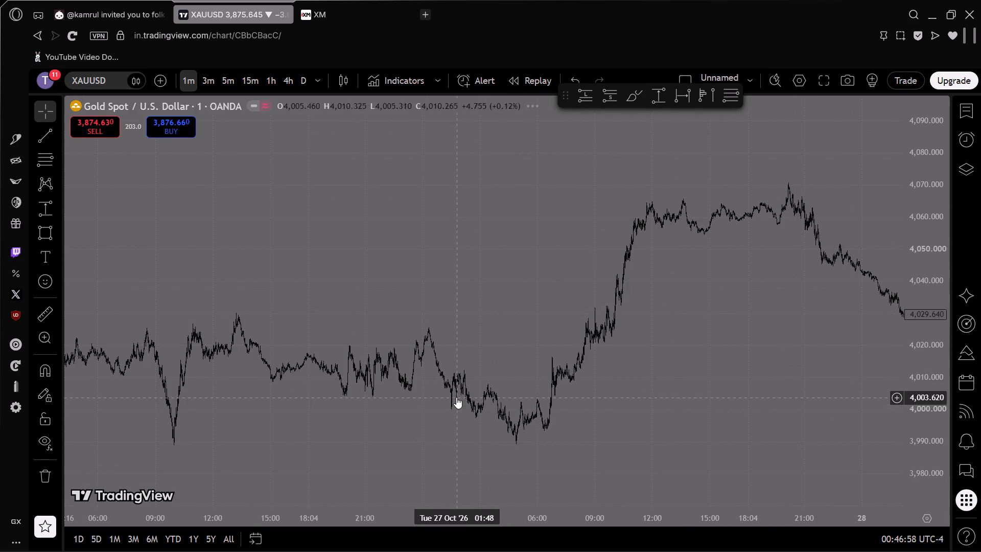
pyautogui.moveTo(443, 389); pyautogui.dragTo(689, 275)
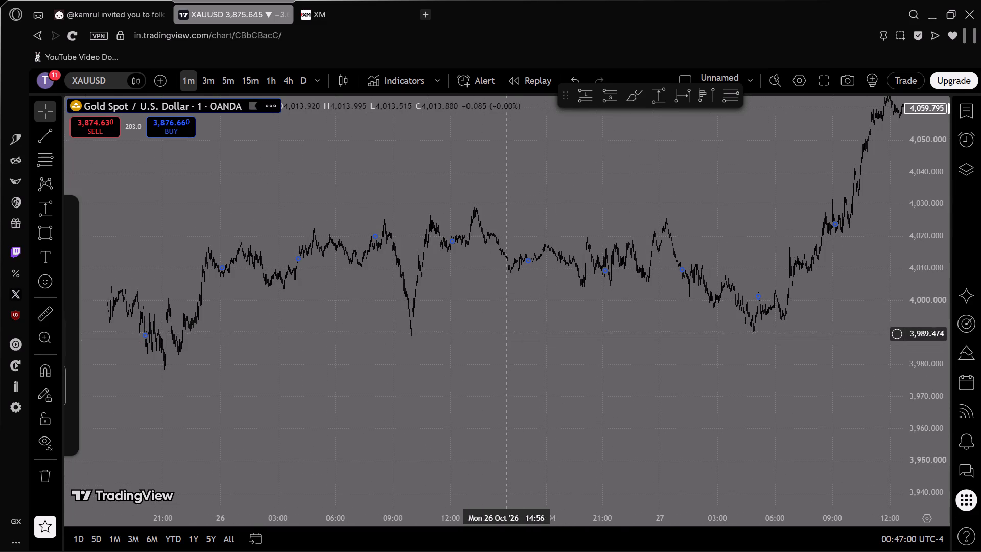
pyautogui.moveTo(690, 349); pyautogui.dragTo(576, 341)
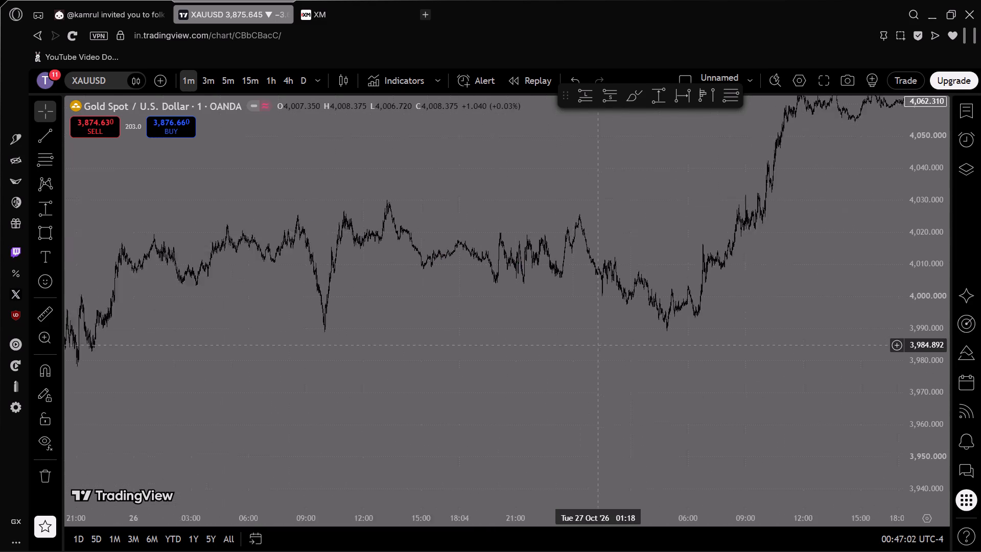
pyautogui.moveTo(576, 341); pyautogui.dragTo(597, 342)
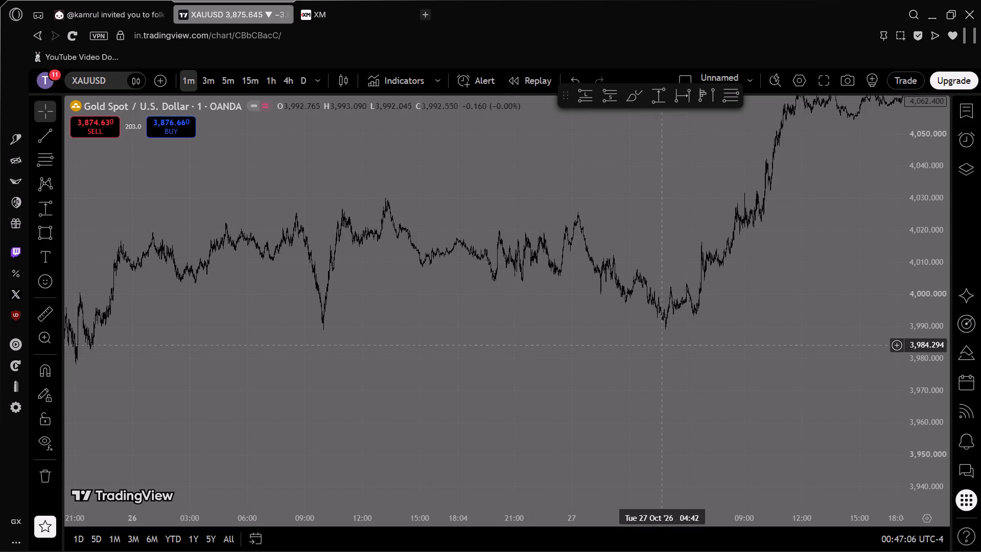
pyautogui.scroll(5, 933, 327)
pyautogui.moveTo(574, 285); pyautogui.dragTo(789, 334)
pyautogui.scroll(9, 594, 357)
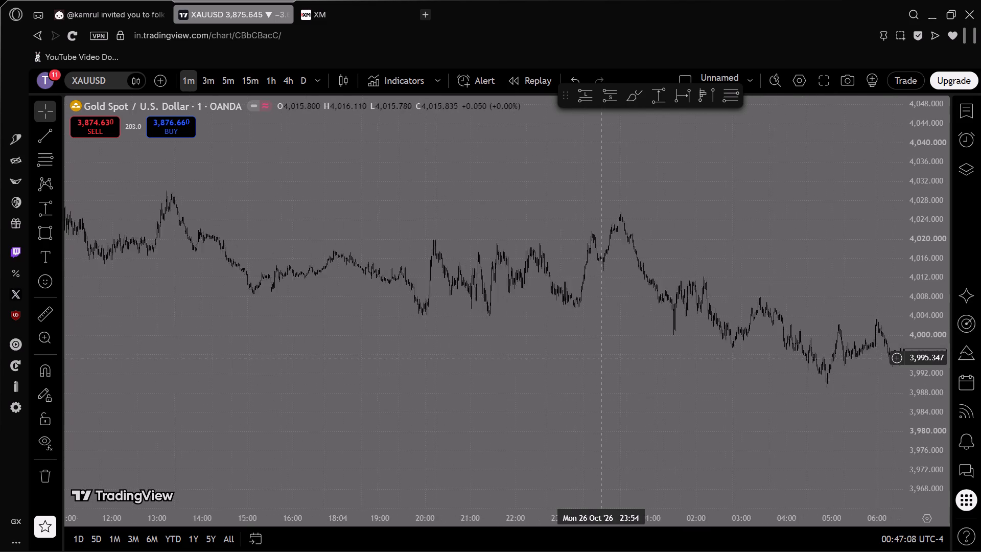
pyautogui.scroll(4, 601, 357)
pyautogui.moveTo(510, 379); pyautogui.dragTo(721, 362)
pyautogui.scroll(7, 969, 381)
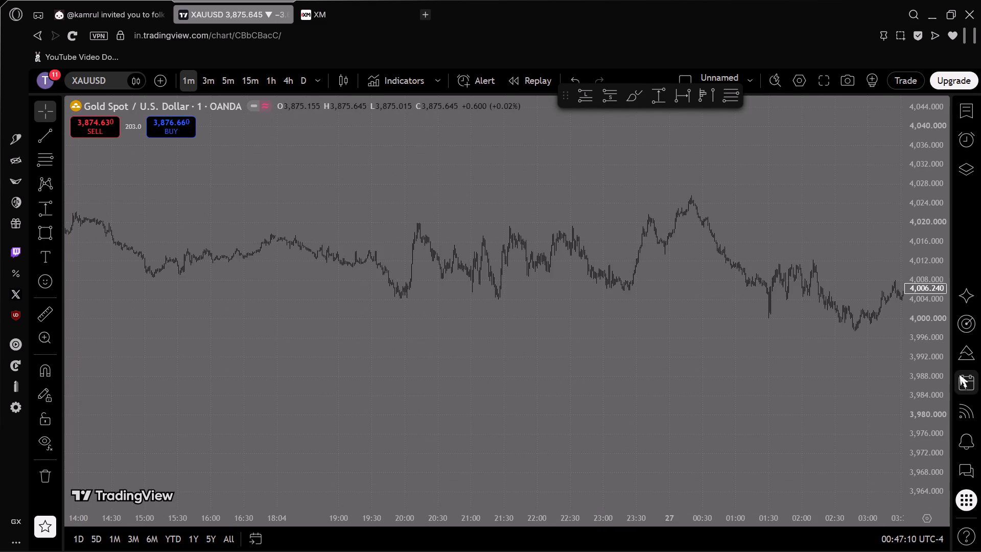
pyautogui.scroll(16, 944, 374)
pyautogui.moveTo(477, 314); pyautogui.dragTo(686, 452)
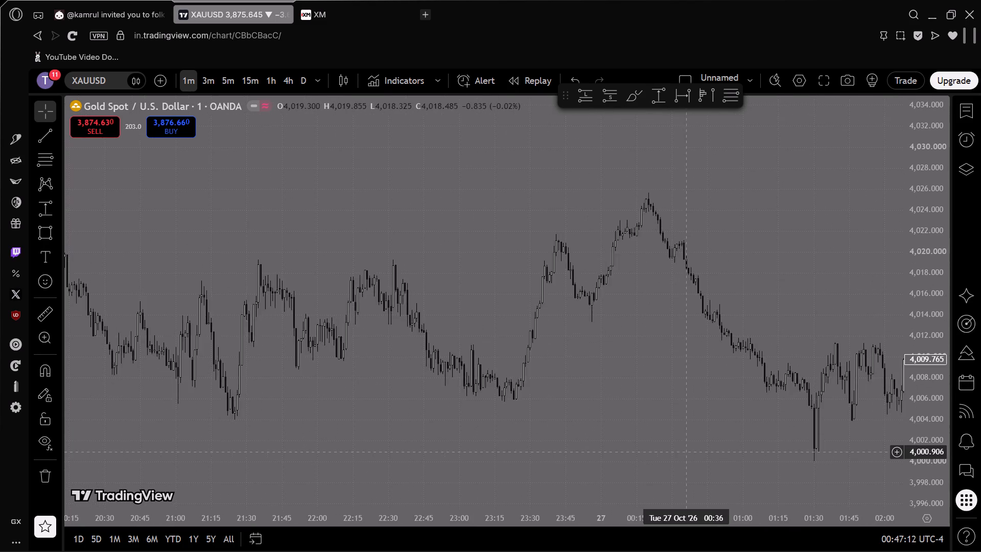
pyautogui.scroll(1, 670, 444)
# Mark the 00:00–00:30 window on 27 October with a 30-bar date range near 4,024.
pyautogui.moveTo(686, 94); pyautogui.dragTo(685, 94)
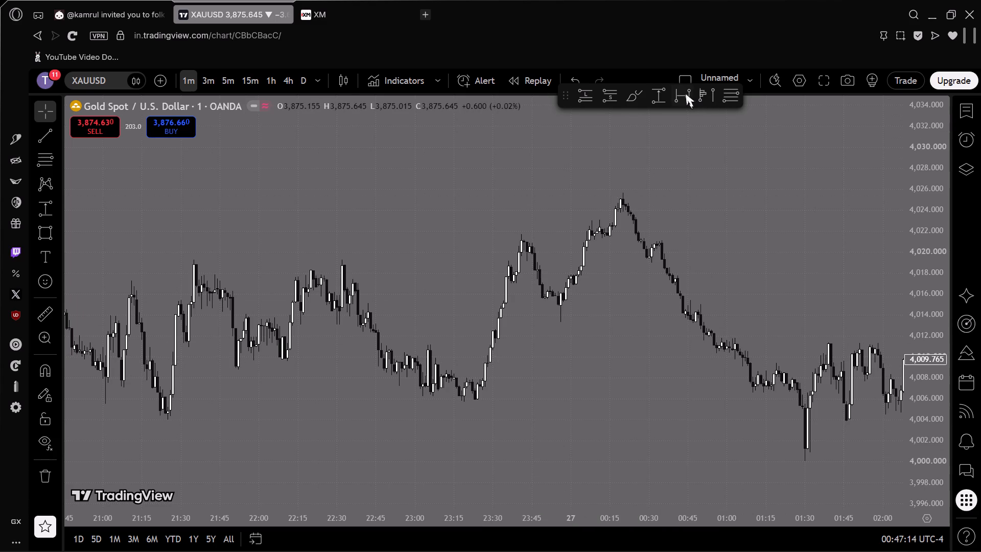
pyautogui.moveTo(685, 94); pyautogui.dragTo(682, 93)
pyautogui.click(680, 95)
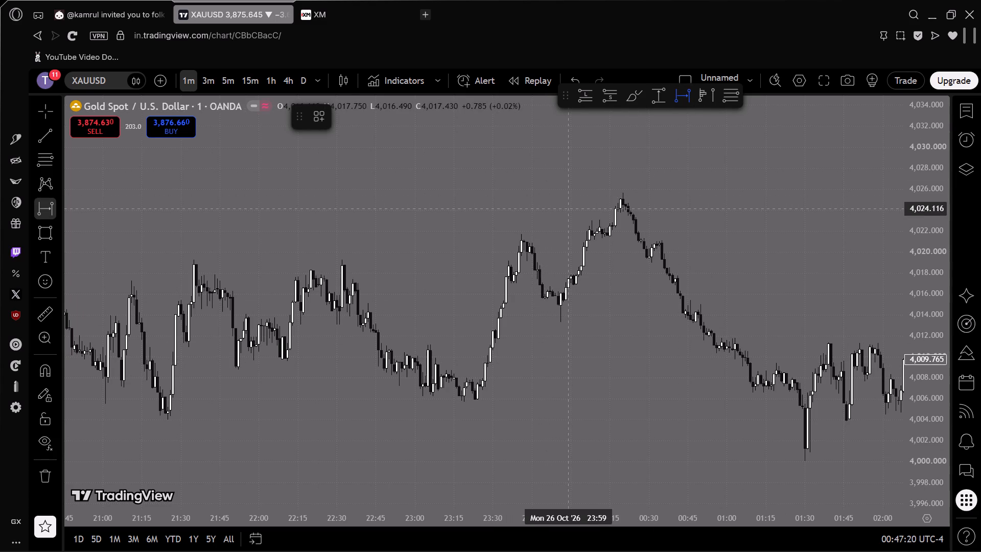
pyautogui.moveTo(571, 209); pyautogui.dragTo(633, 209)
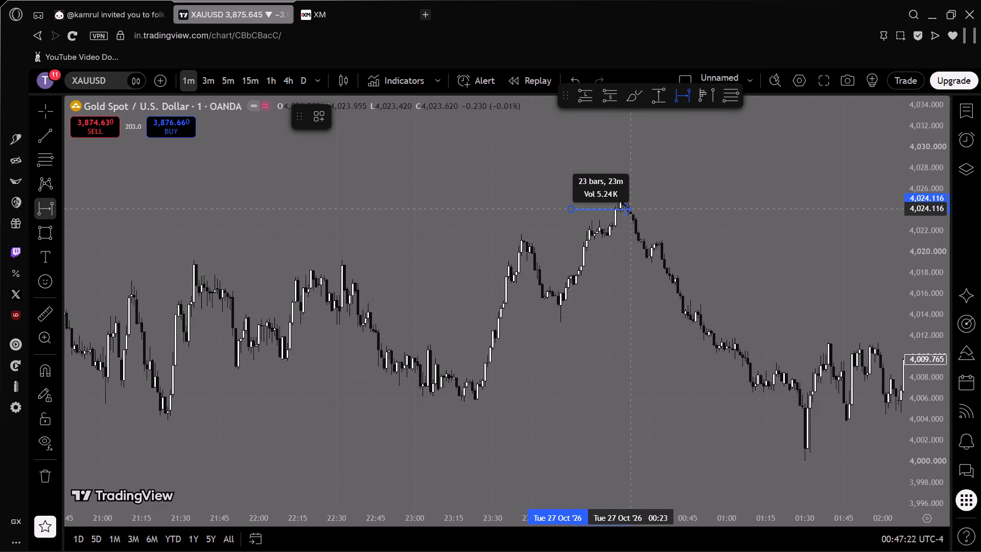
pyautogui.moveTo(633, 209); pyautogui.dragTo(650, 210)
pyautogui.click(650, 210)
# Move the 27 October date range up above the window's peak, to about 4,027.2.
pyautogui.moveTo(666, 242); pyautogui.dragTo(682, 317)
pyautogui.scroll(3, 947, 337)
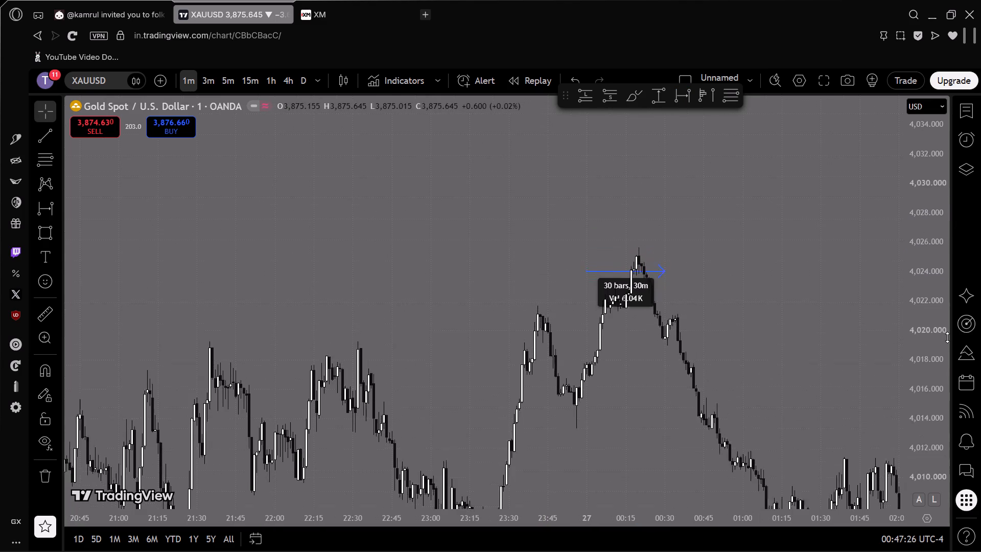
pyautogui.scroll(7, 947, 337)
pyautogui.scroll(5, 806, 347)
pyautogui.moveTo(704, 314); pyautogui.dragTo(818, 318)
pyautogui.scroll(5, 684, 335)
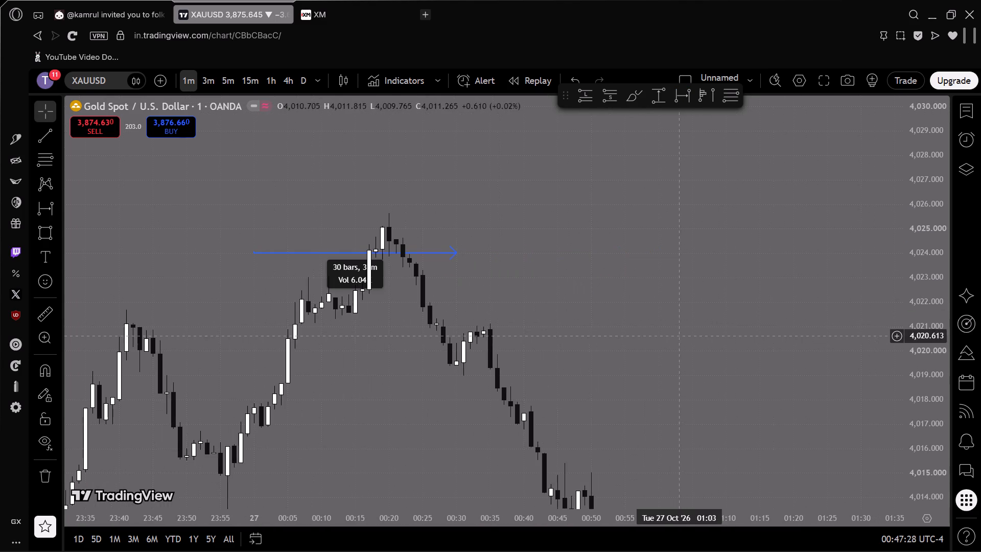
pyautogui.moveTo(574, 249); pyautogui.dragTo(779, 334)
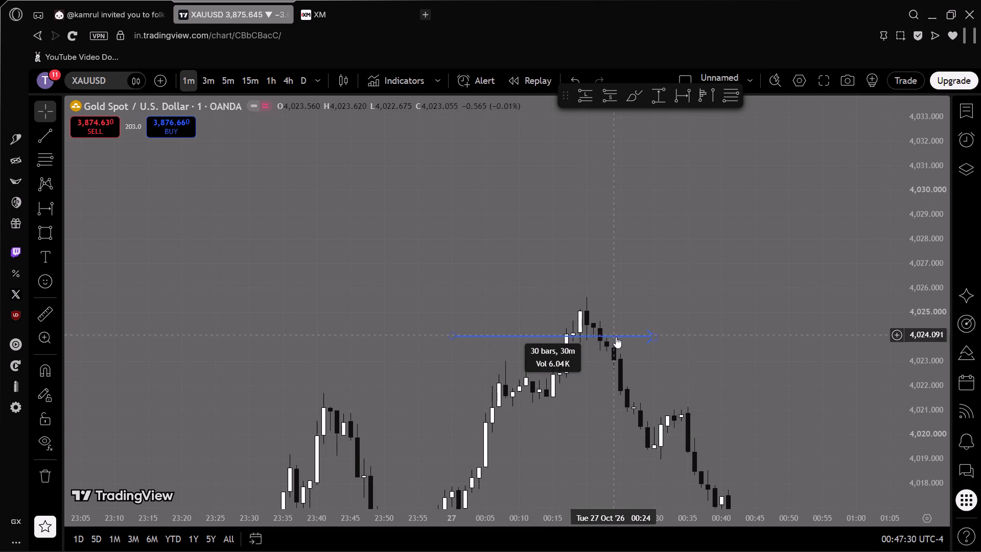
pyautogui.click(629, 337)
pyautogui.moveTo(624, 336); pyautogui.dragTo(624, 331)
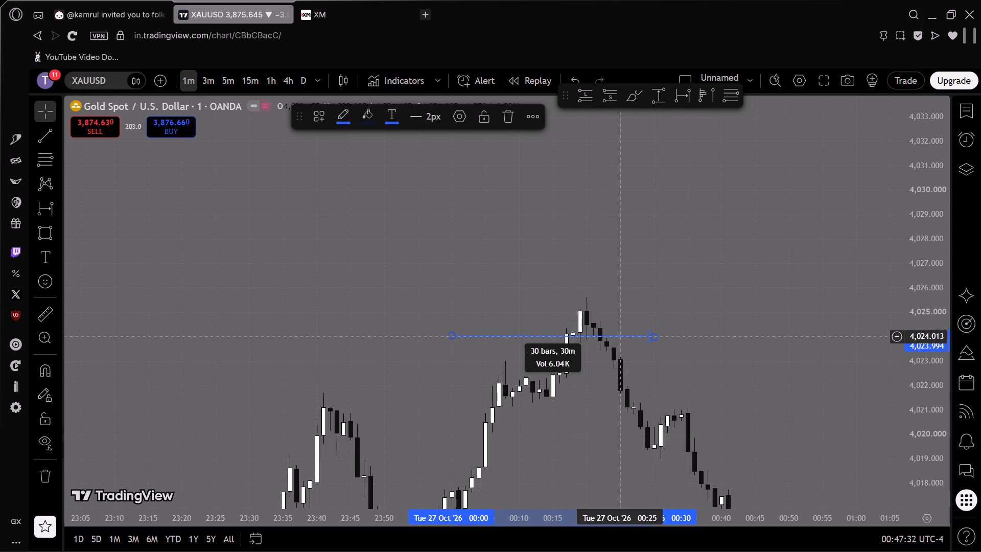
pyautogui.moveTo(624, 331); pyautogui.dragTo(623, 262)
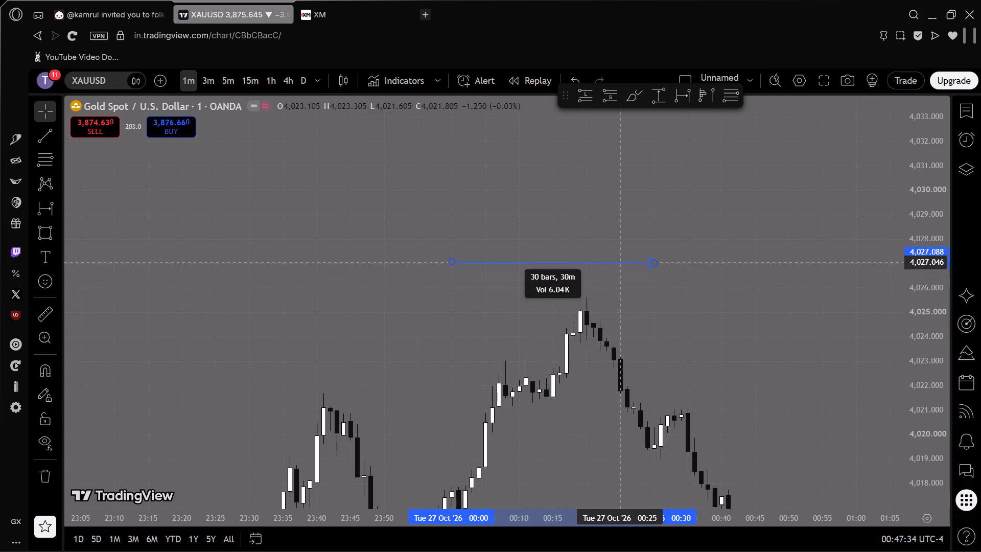
pyautogui.moveTo(623, 262); pyautogui.dragTo(623, 257)
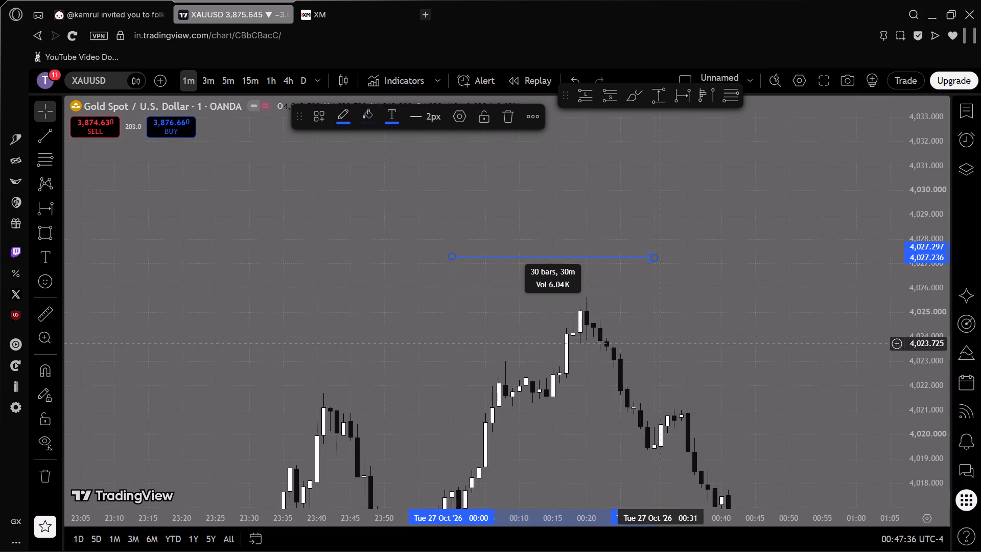
# Draw a Fib retracement on 27 October from the 00:20 high at 4,025.686 down to the 00:00–00:30 window's low at about 4,016.795.
pyautogui.moveTo(542, 332); pyautogui.dragTo(550, 264)
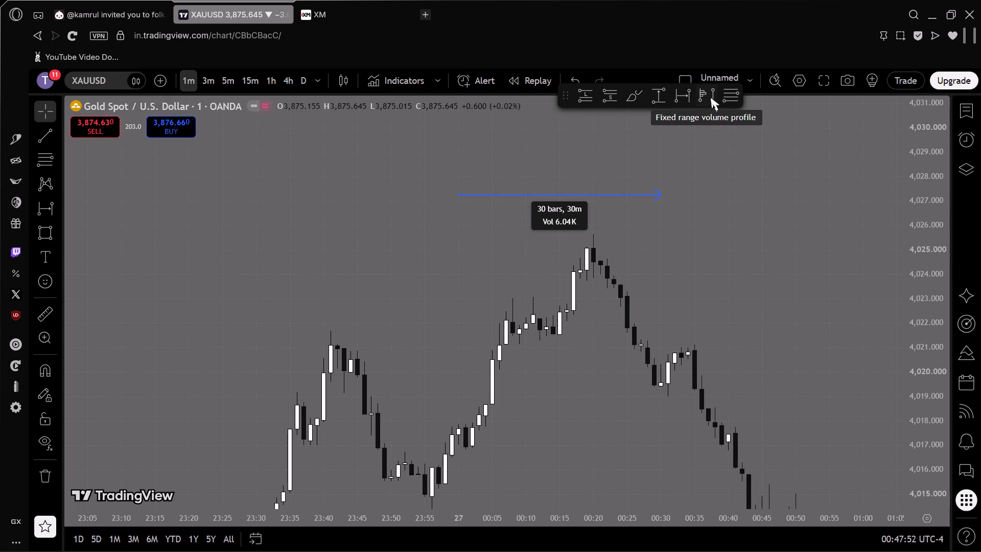
pyautogui.click(722, 89)
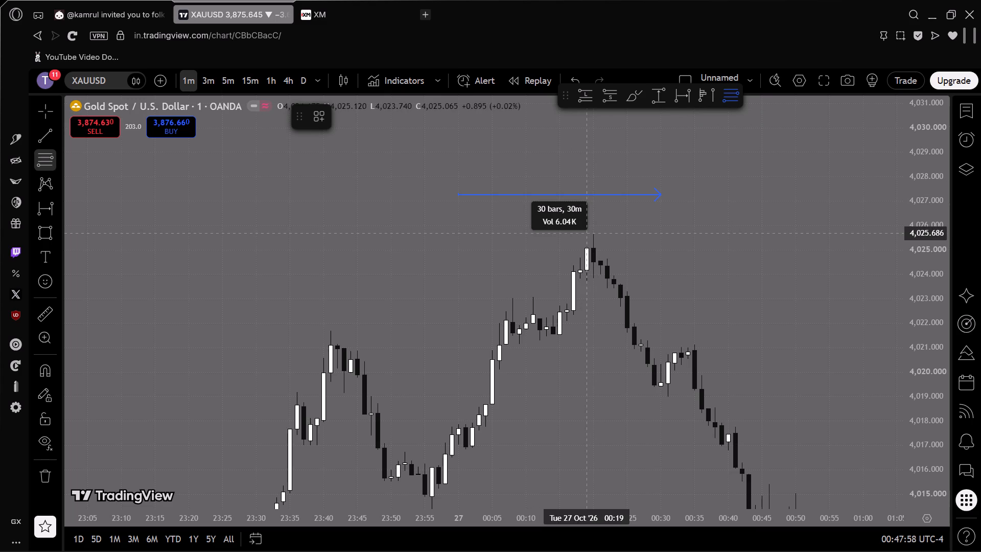
pyautogui.moveTo(594, 233); pyautogui.dragTo(506, 328)
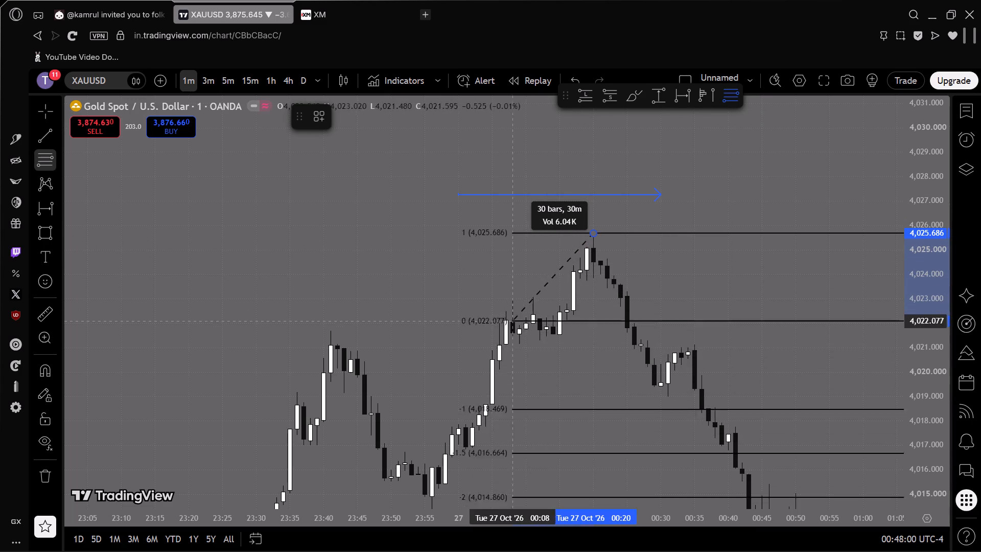
pyautogui.moveTo(506, 328); pyautogui.dragTo(493, 449)
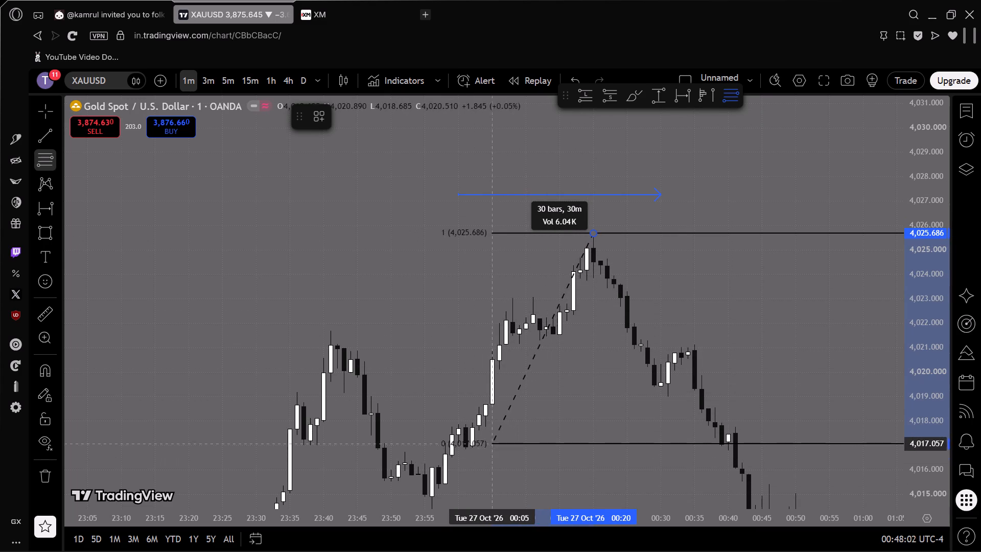
pyautogui.moveTo(493, 449); pyautogui.dragTo(453, 449)
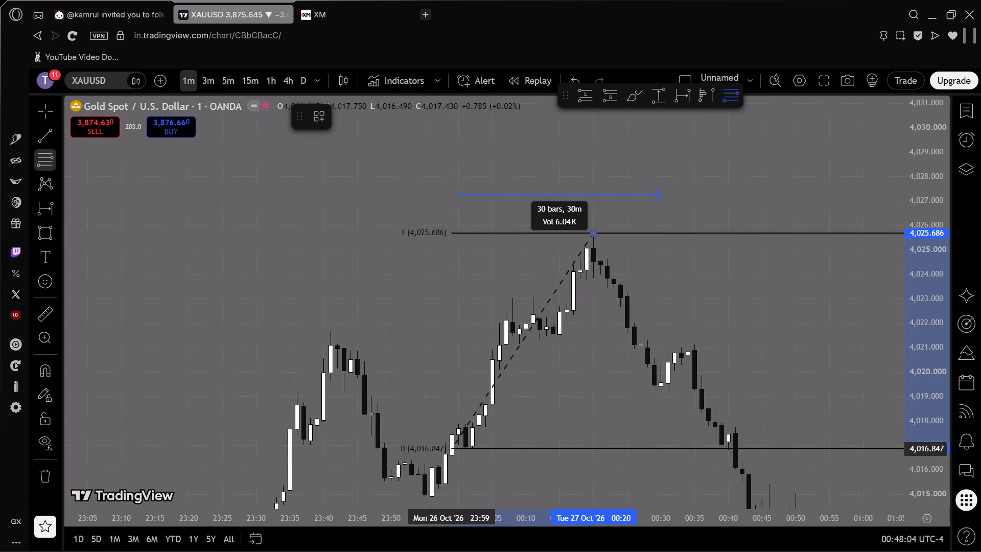
pyautogui.moveTo(453, 449); pyautogui.dragTo(453, 450)
pyautogui.click(453, 450)
pyautogui.click(437, 398)
# Examine the 27 October decline from the 00:00–00:30 window to about 03:30 against the -1 to -2.5 Fib extensions.
pyautogui.moveTo(435, 390); pyautogui.dragTo(376, 371)
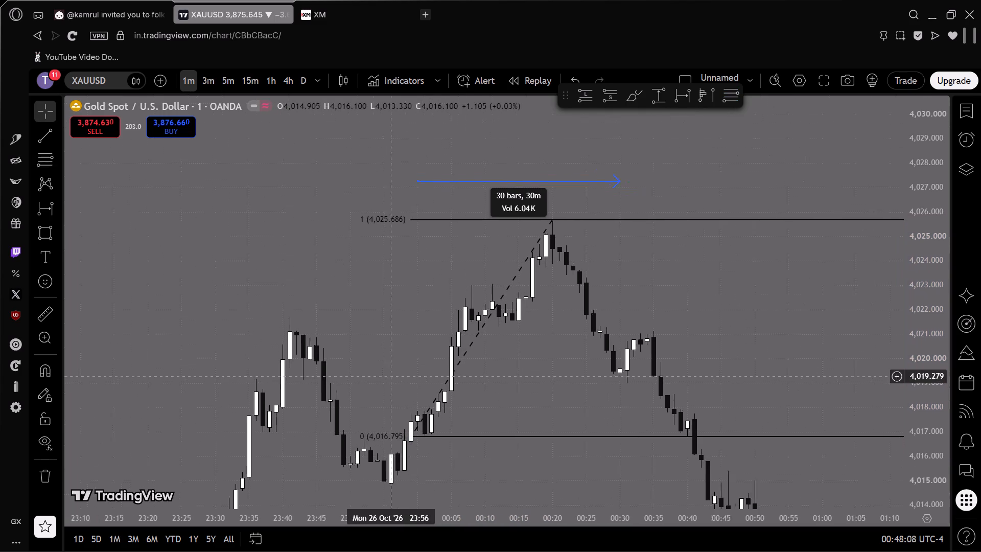
pyautogui.moveTo(376, 371); pyautogui.dragTo(358, 362)
pyautogui.scroll(-4, 632, 390)
pyautogui.moveTo(862, 324); pyautogui.dragTo(642, 203)
pyautogui.scroll(-5, 927, 245)
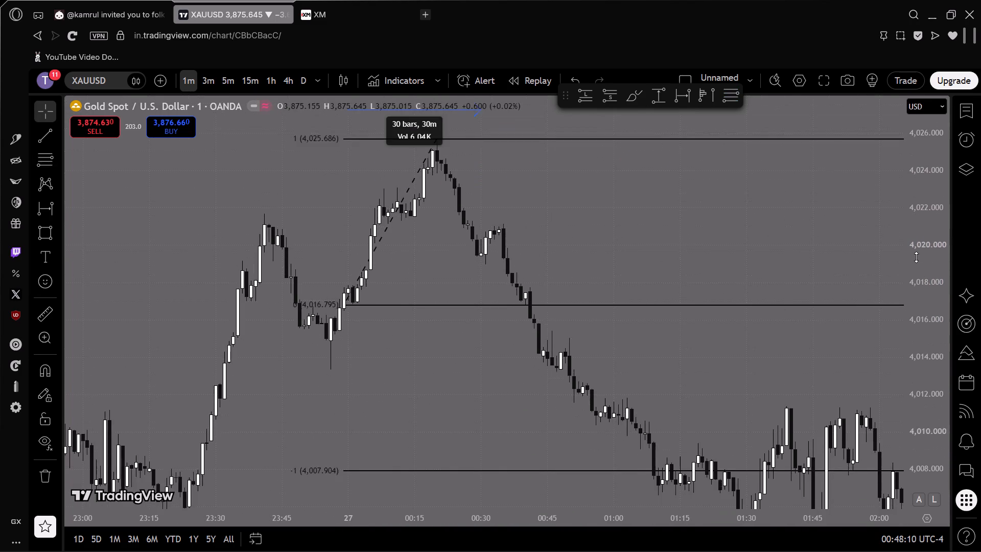
pyautogui.scroll(-3, 916, 257)
pyautogui.scroll(-4, 751, 338)
pyautogui.moveTo(653, 401); pyautogui.dragTo(497, 341)
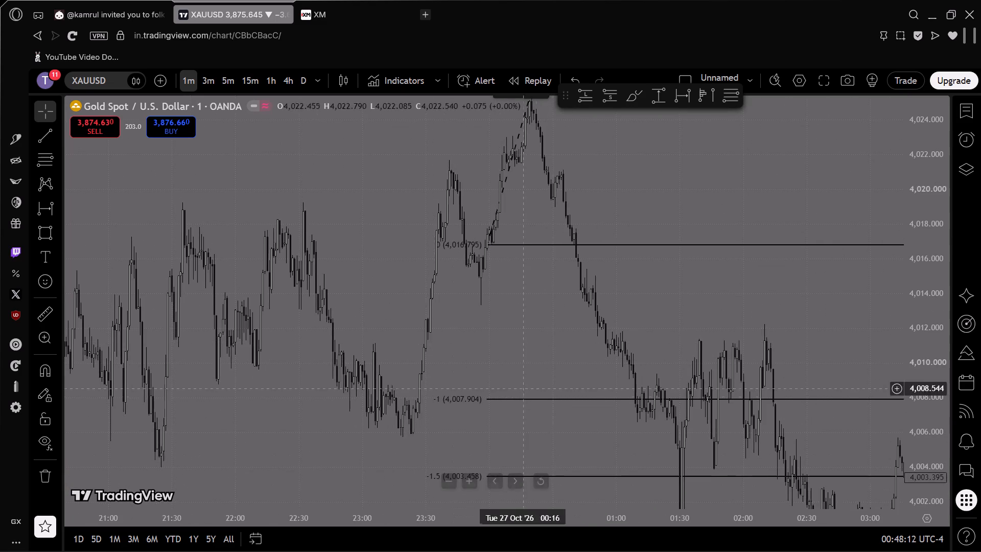
pyautogui.scroll(2, 576, 394)
pyautogui.moveTo(651, 429); pyautogui.dragTo(605, 402)
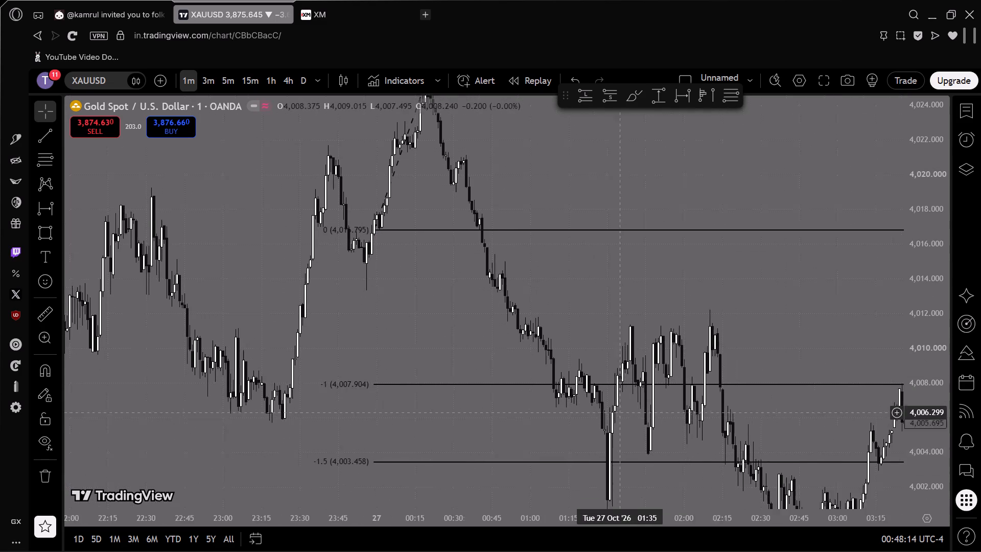
pyautogui.moveTo(605, 402); pyautogui.dragTo(594, 399)
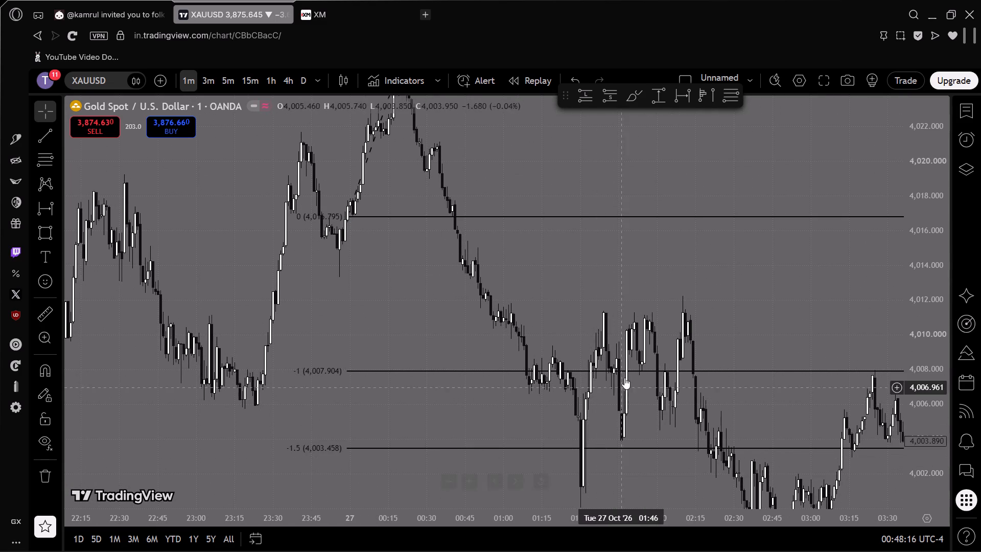
pyautogui.moveTo(503, 416); pyautogui.dragTo(490, 284)
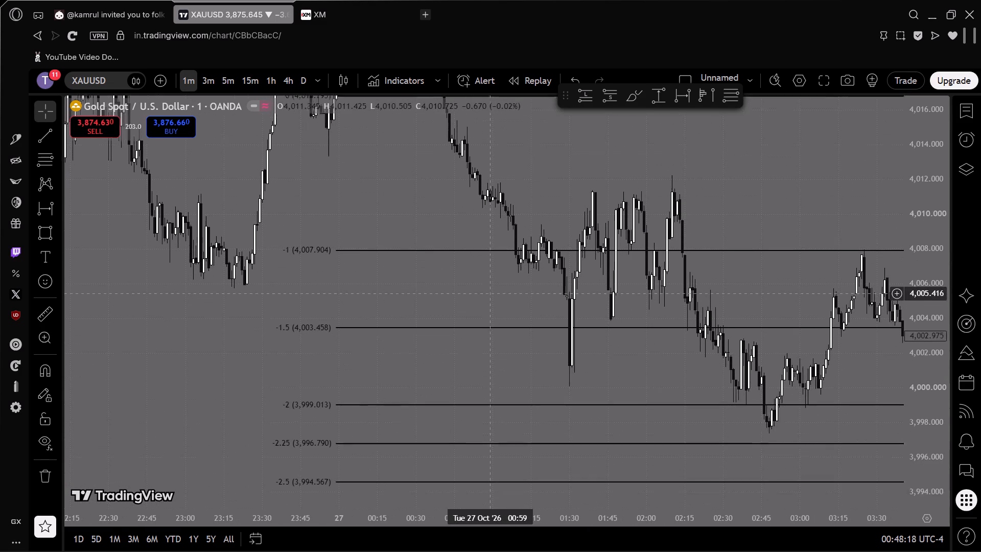
pyautogui.moveTo(490, 284); pyautogui.dragTo(490, 283)
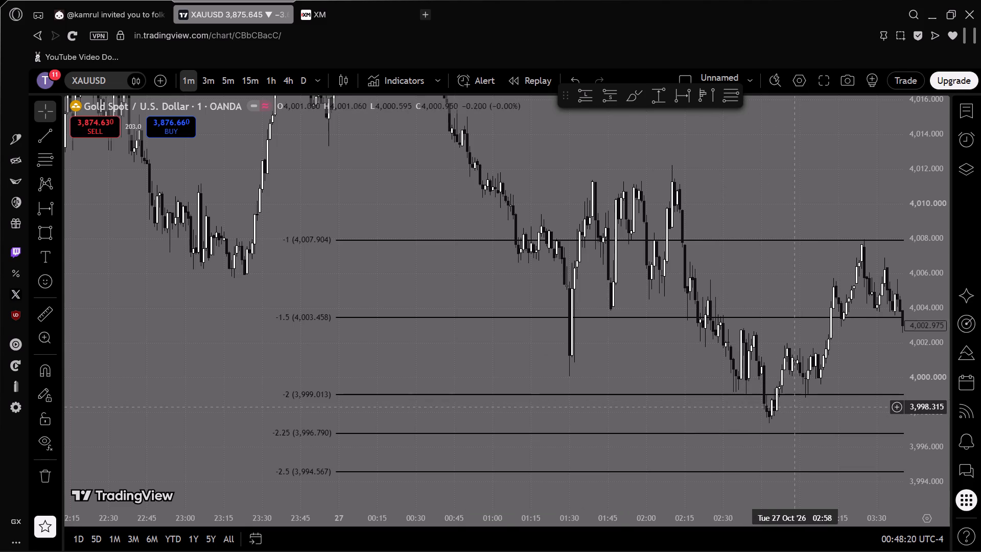
# Examine the 27 October price action from about 03:00 to 08:00 against the Fib extensions down to -4.5.
pyautogui.moveTo(797, 406); pyautogui.dragTo(572, 413)
pyautogui.moveTo(674, 359); pyautogui.dragTo(601, 313)
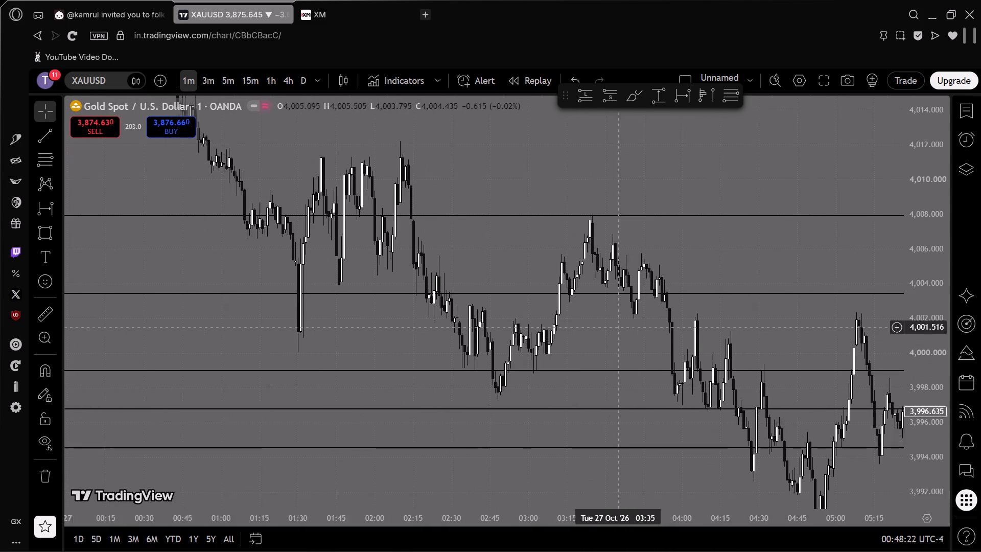
pyautogui.moveTo(601, 313); pyautogui.dragTo(592, 307)
pyautogui.moveTo(550, 404); pyautogui.dragTo(774, 363)
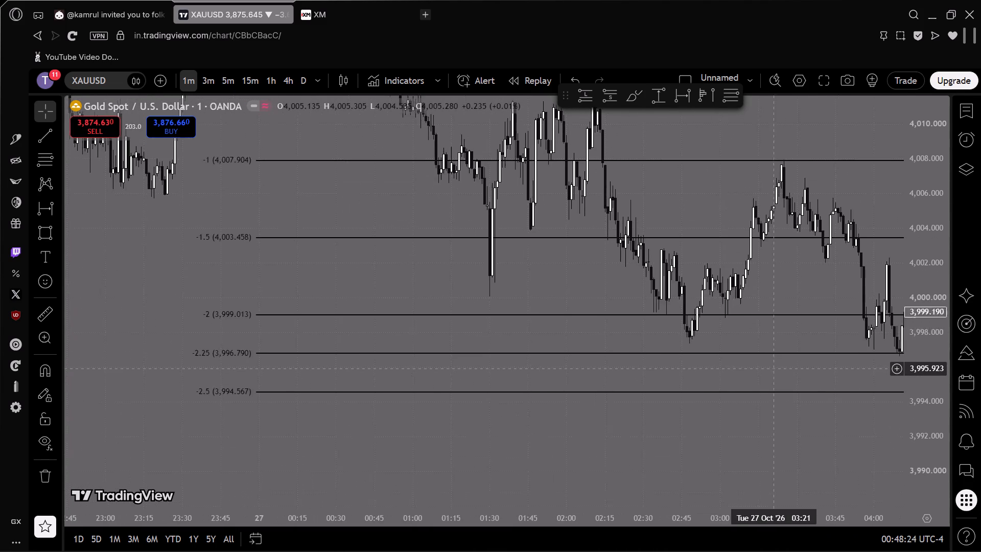
pyautogui.moveTo(774, 363); pyautogui.dragTo(798, 362)
pyautogui.scroll(-3, 798, 366)
pyautogui.moveTo(832, 427); pyautogui.dragTo(591, 338)
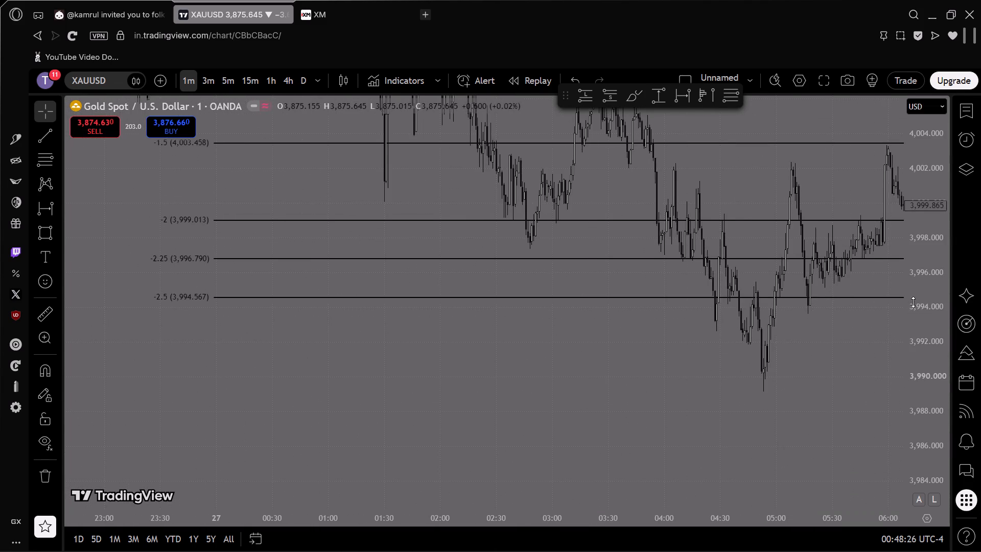
pyautogui.scroll(-8, 916, 303)
pyautogui.moveTo(859, 350); pyautogui.dragTo(528, 349)
pyautogui.scroll(-6, 577, 341)
pyautogui.moveTo(740, 338); pyautogui.dragTo(775, 368)
pyautogui.scroll(4, 661, 396)
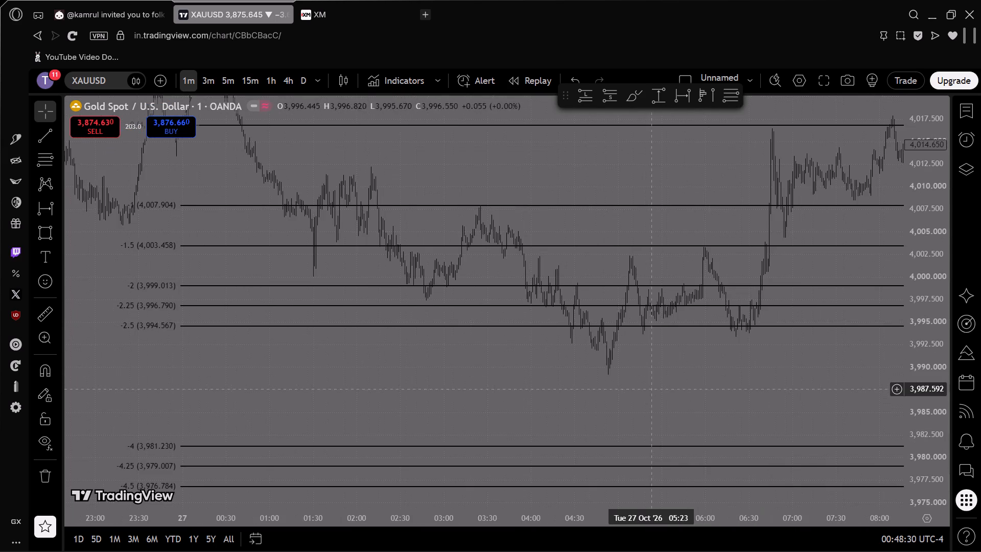
# Retrace the 27 October candles from 00:00 to about 07:45, examining their reactions at the -1 to -2.5 levels.
pyautogui.click(640, 388)
pyautogui.scroll(5, 645, 383)
pyautogui.moveTo(529, 392); pyautogui.dragTo(790, 408)
pyautogui.moveTo(582, 383); pyautogui.dragTo(620, 387)
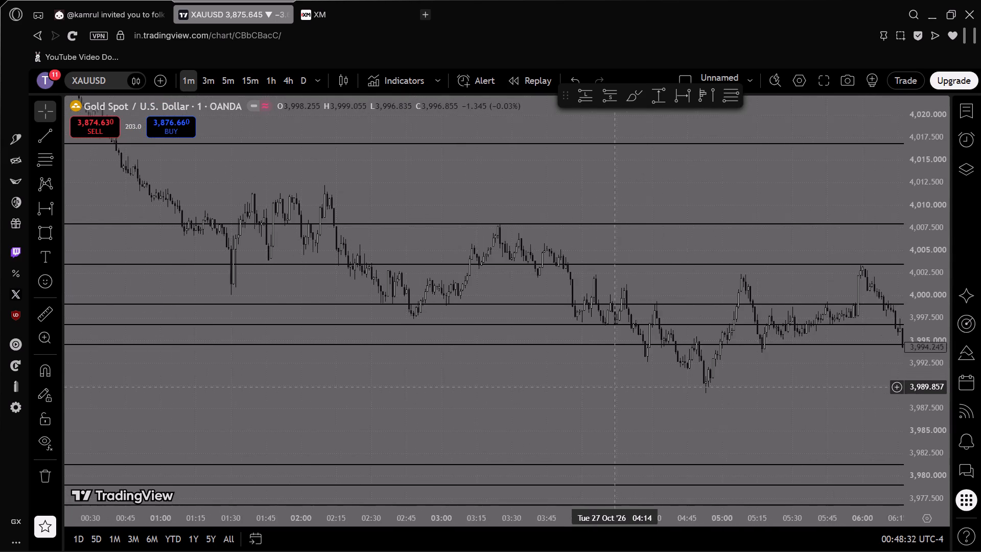
pyautogui.moveTo(620, 387); pyautogui.dragTo(868, 424)
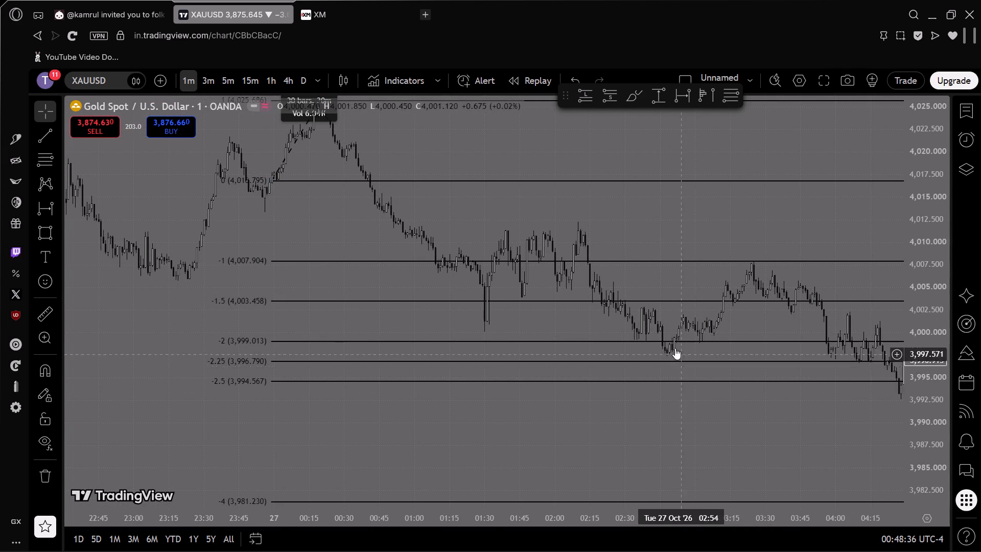
pyautogui.moveTo(772, 324); pyautogui.dragTo(691, 325)
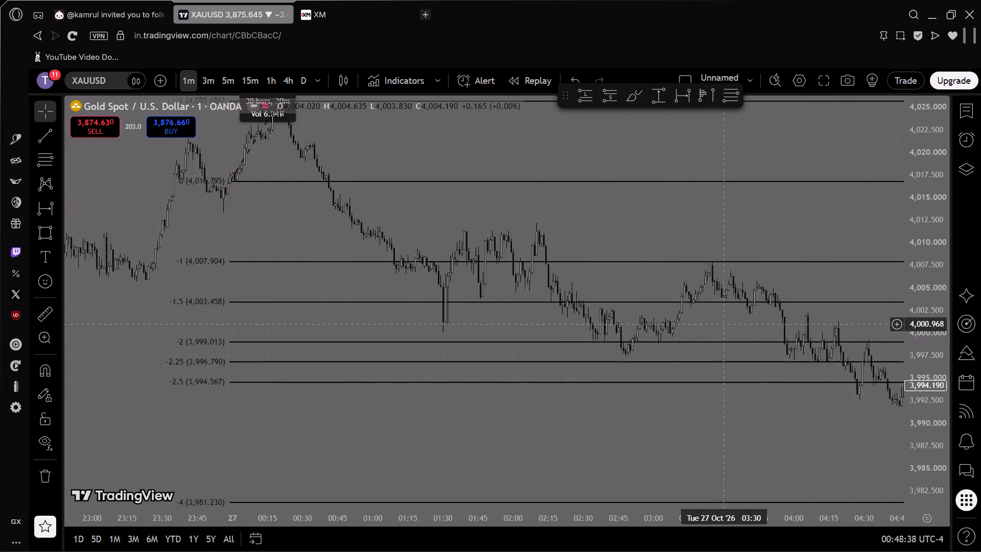
pyautogui.moveTo(691, 325); pyautogui.dragTo(613, 324)
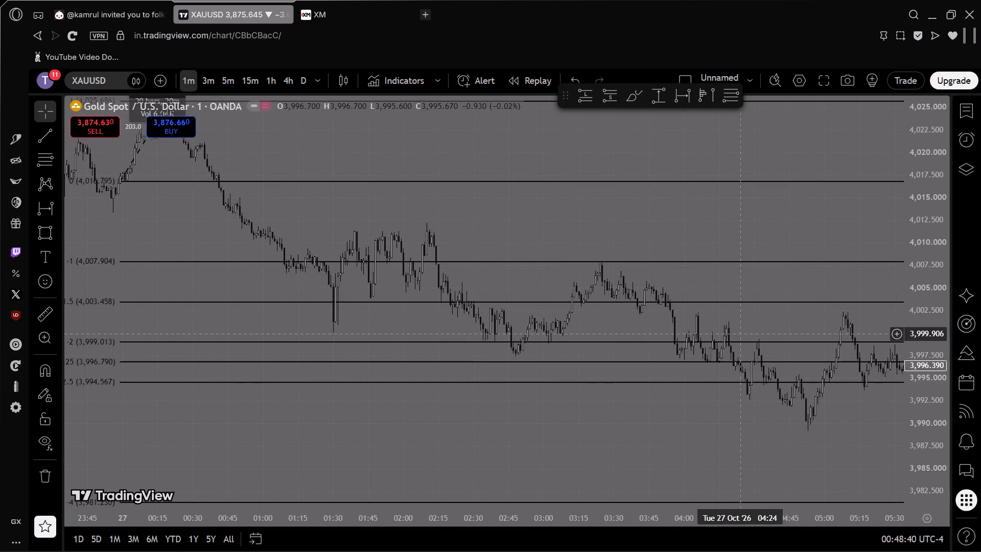
pyautogui.moveTo(767, 297); pyautogui.dragTo(613, 285)
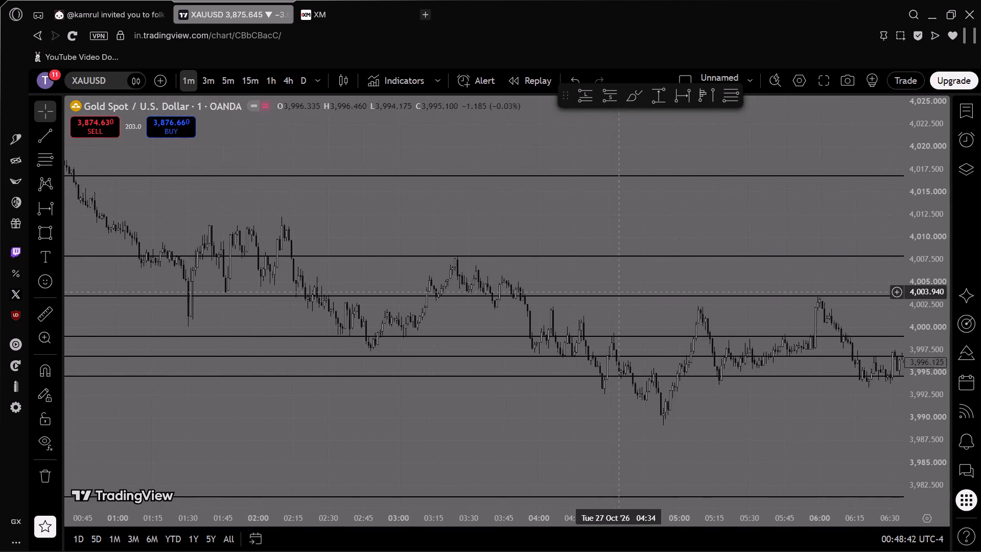
pyautogui.moveTo(735, 409); pyautogui.dragTo(596, 396)
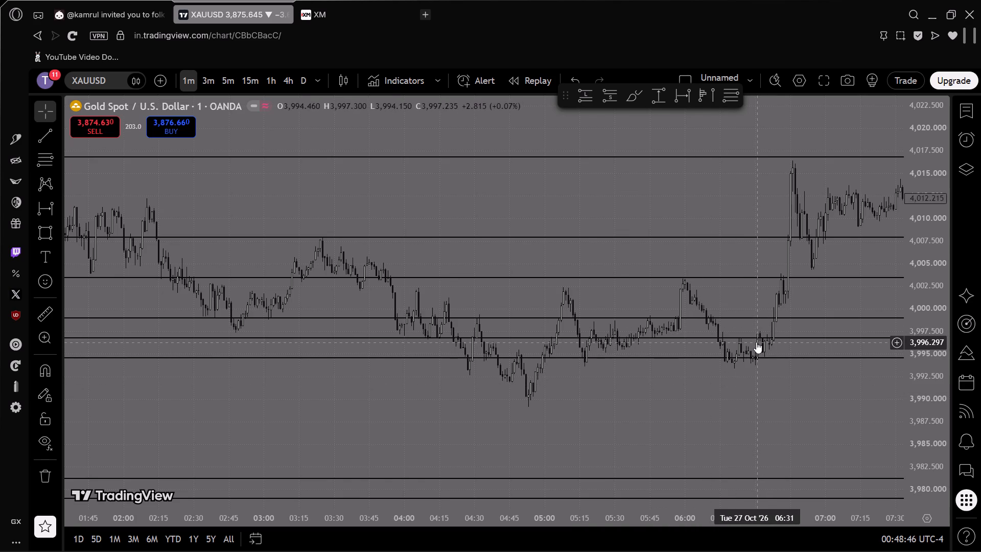
pyautogui.moveTo(815, 282); pyautogui.dragTo(767, 287)
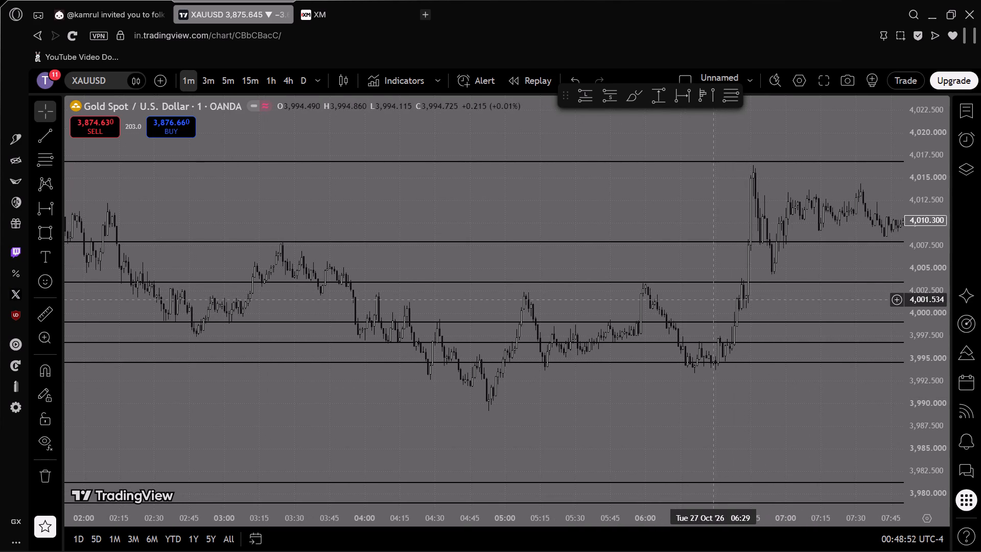
# Review the whole 27 October Fib, from its 1 level down to -4.5, against the price action until about 08:45.
pyautogui.moveTo(697, 306); pyautogui.dragTo(794, 309)
pyautogui.scroll(-3, 771, 330)
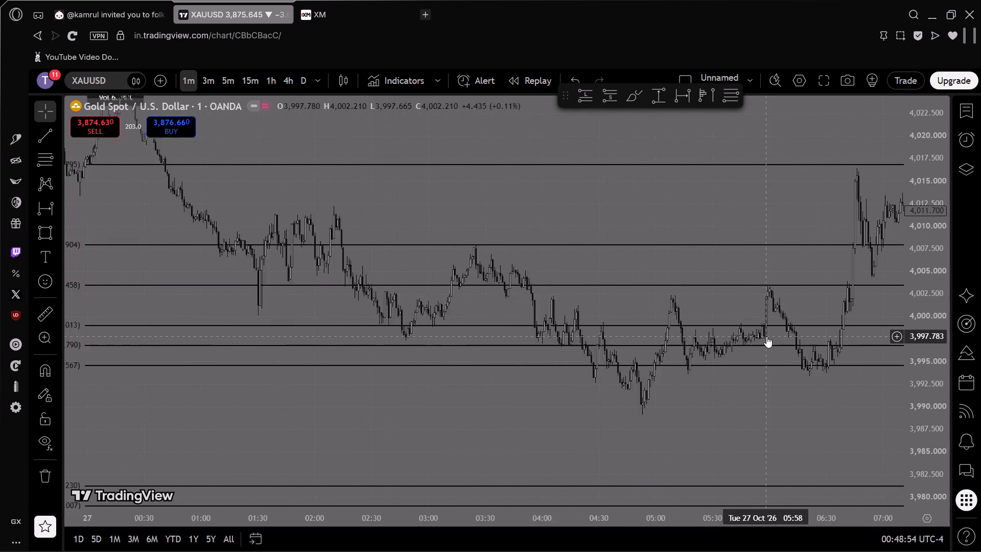
pyautogui.scroll(-3, 935, 322)
pyautogui.scroll(-3, 891, 335)
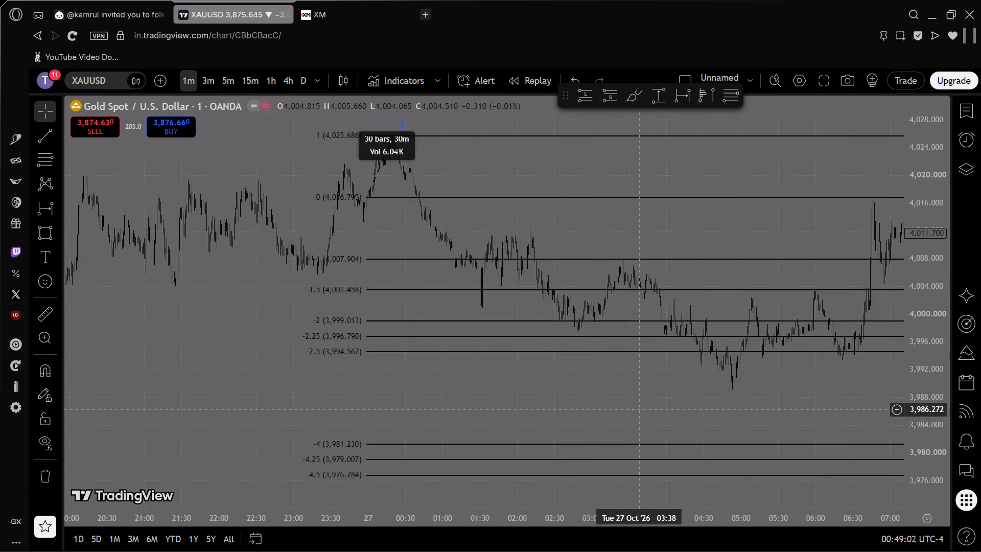
pyautogui.moveTo(637, 409); pyautogui.dragTo(502, 408)
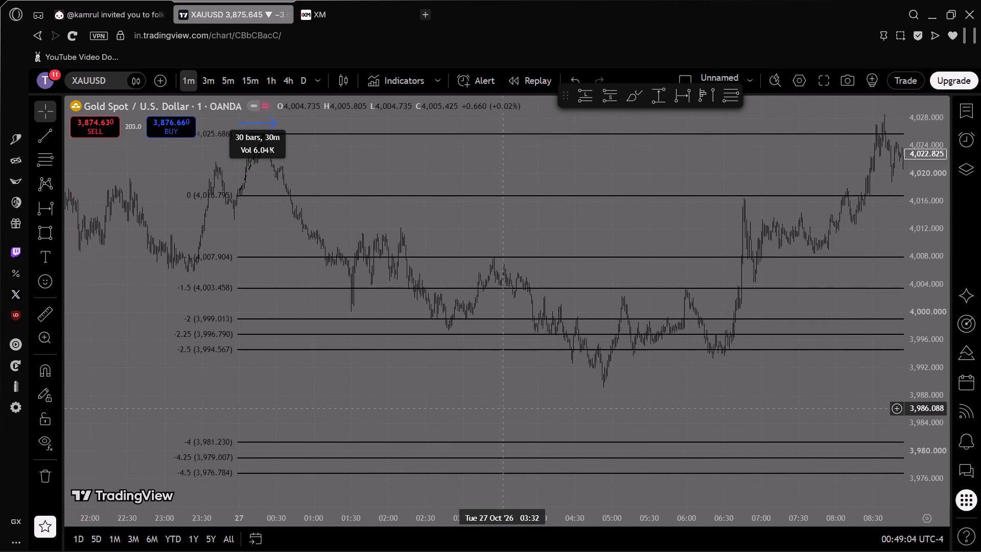
pyautogui.moveTo(502, 408); pyautogui.dragTo(504, 408)
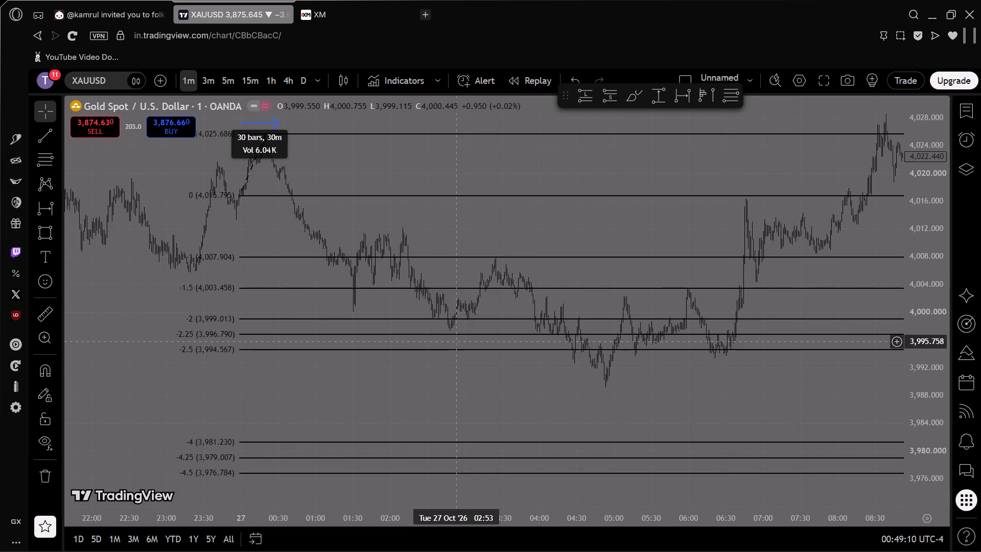
pyautogui.scroll(4, 654, 421)
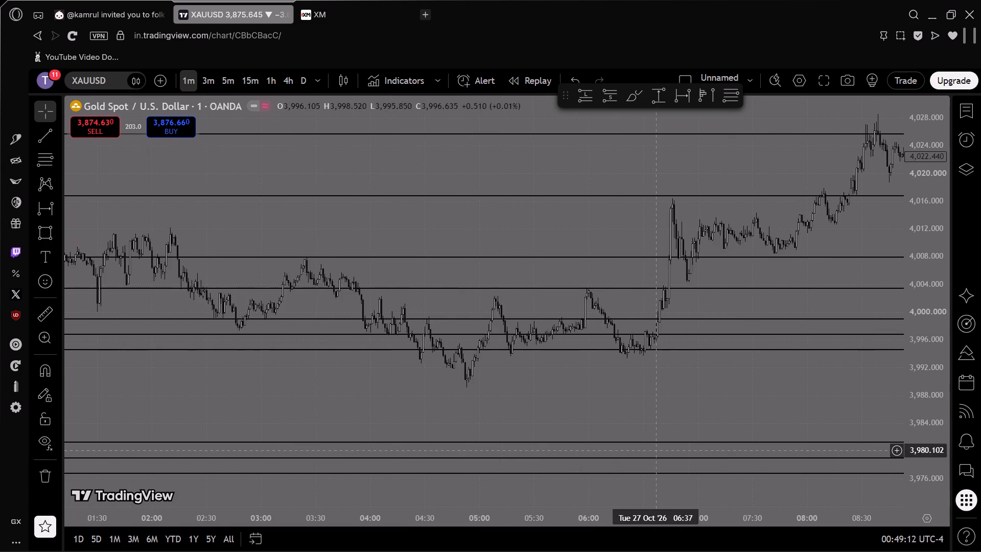
pyautogui.scroll(-6, 656, 450)
pyautogui.scroll(-4, 932, 319)
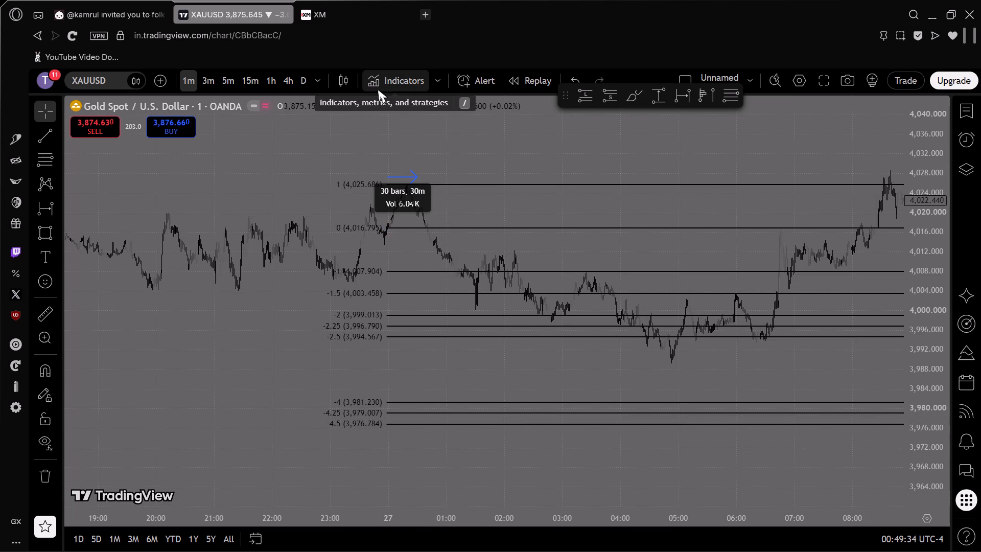
# Check the indicator library's favourites and personal scripts.
pyautogui.click(258, 180)
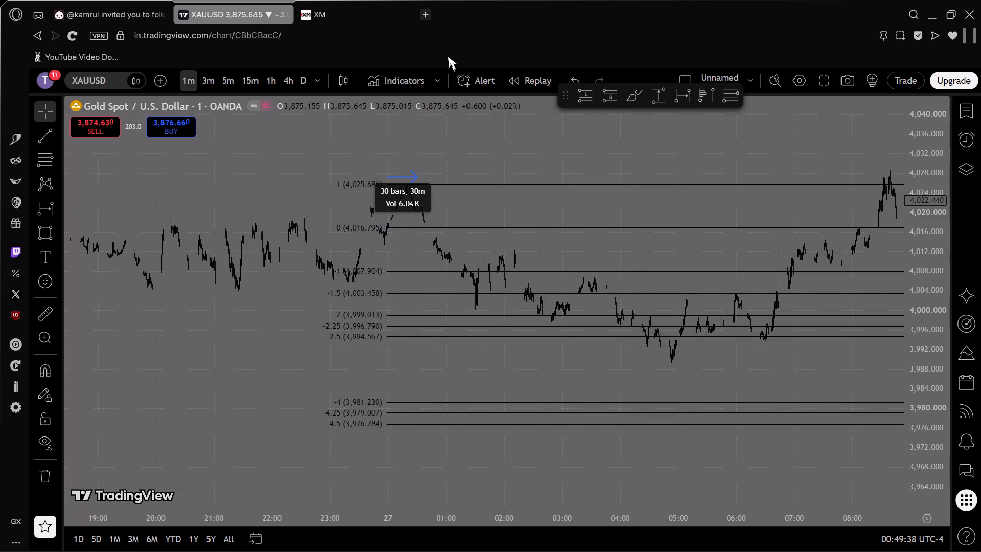
pyautogui.click(400, 79)
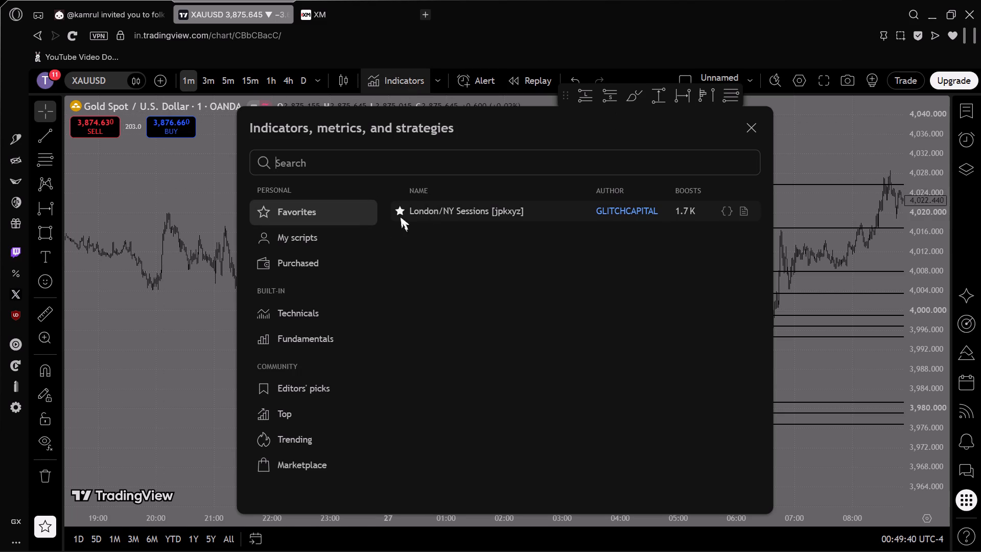
pyautogui.click(320, 241)
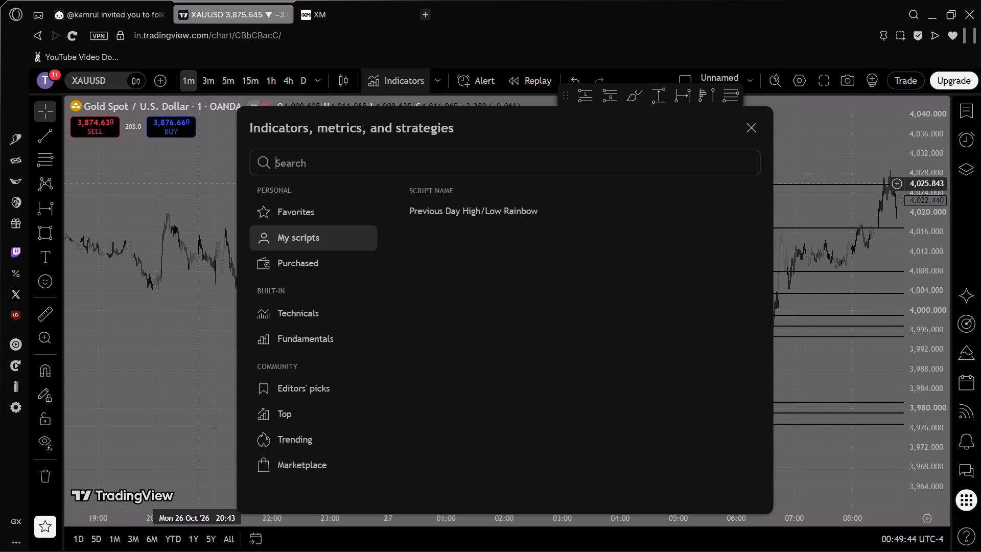
pyautogui.click(176, 185)
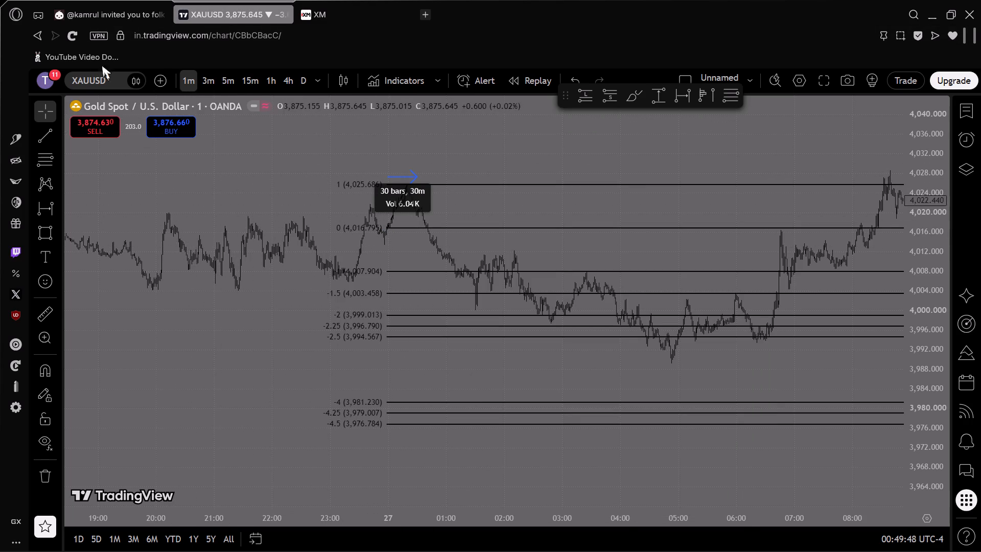
# Log out of the current charting account.
pyautogui.click(39, 84)
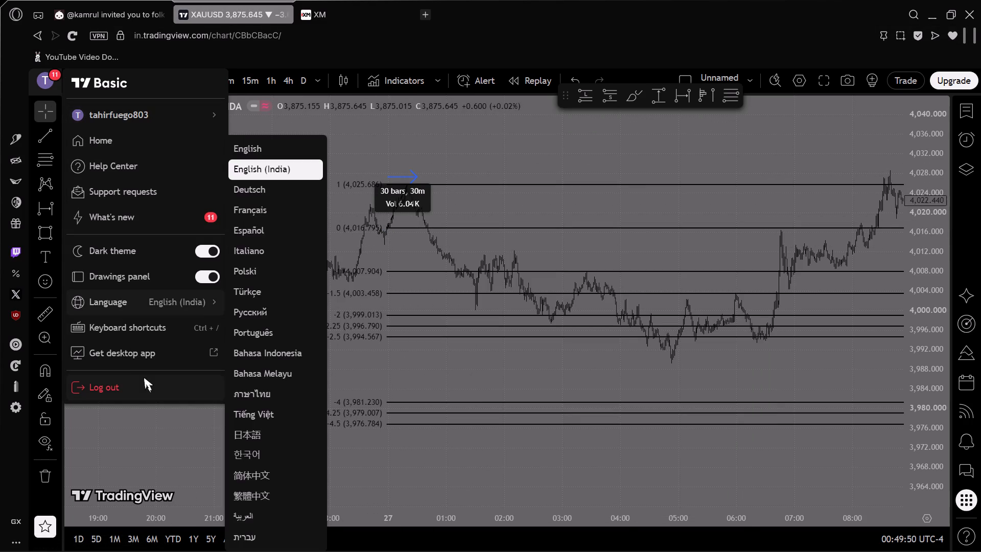
pyautogui.click(147, 380)
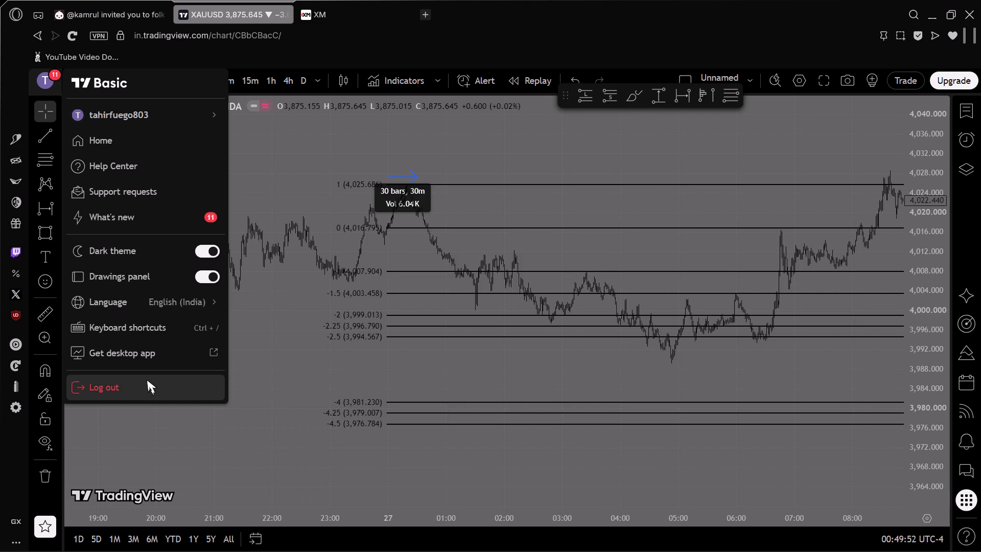
pyautogui.click(540, 350)
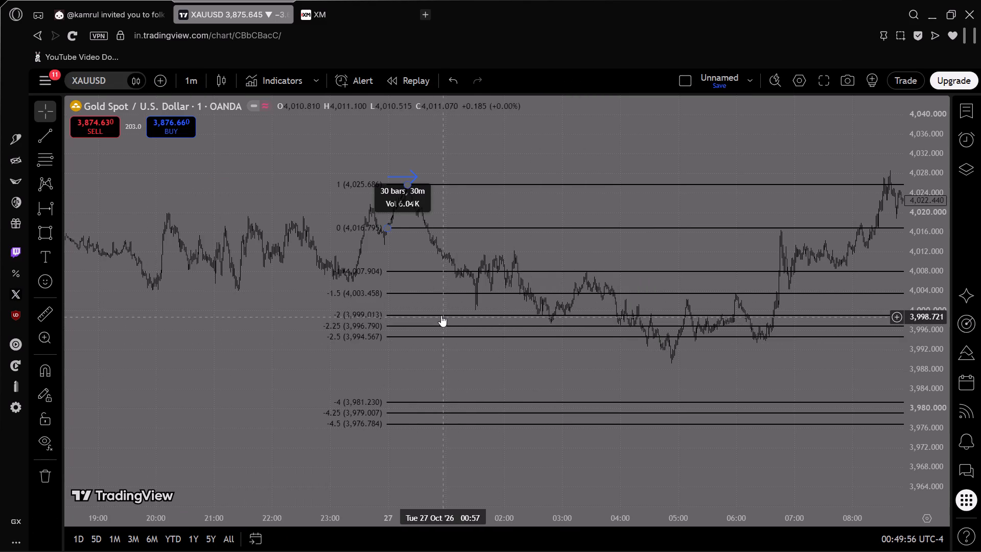
# Start logging in to a charting account.
pyautogui.click(55, 78)
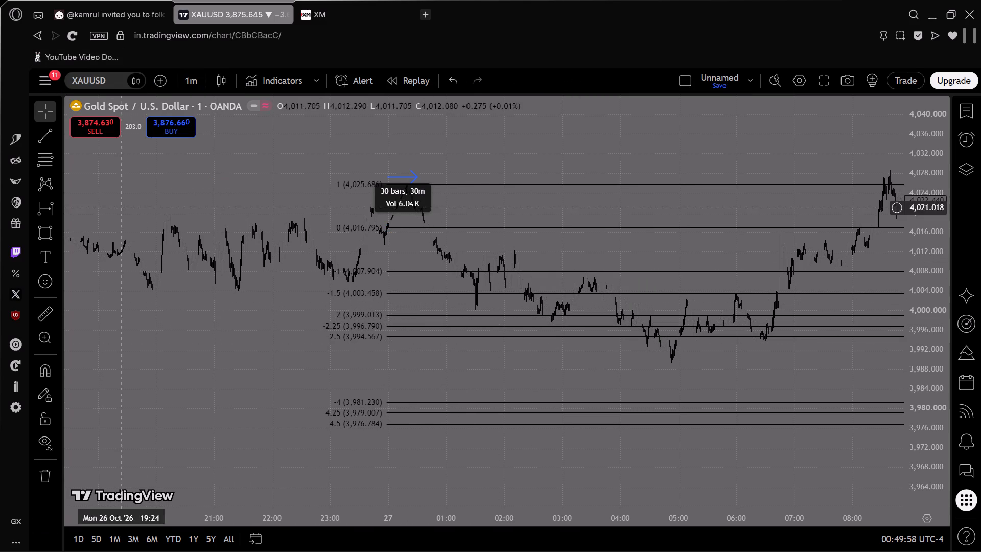
pyautogui.click(52, 84)
pyautogui.click(160, 338)
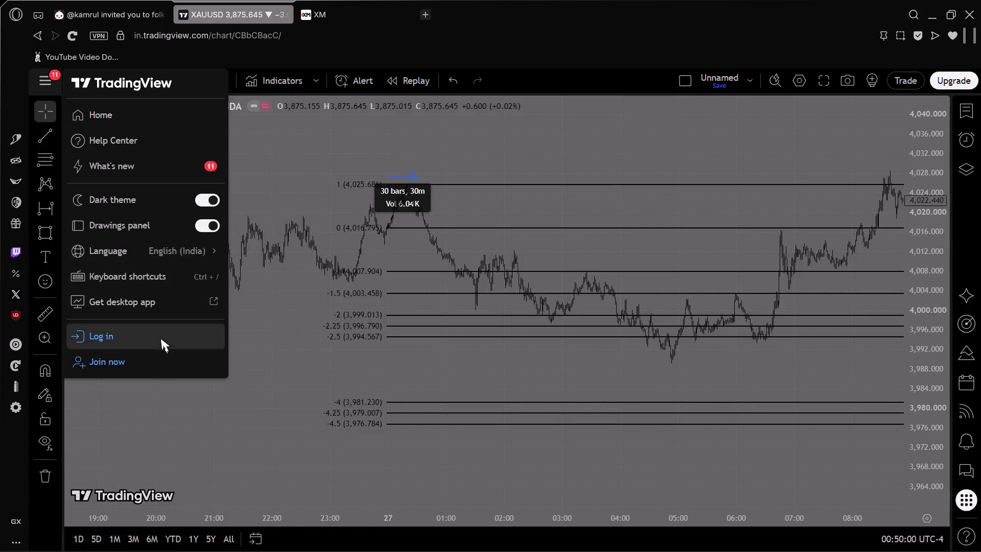
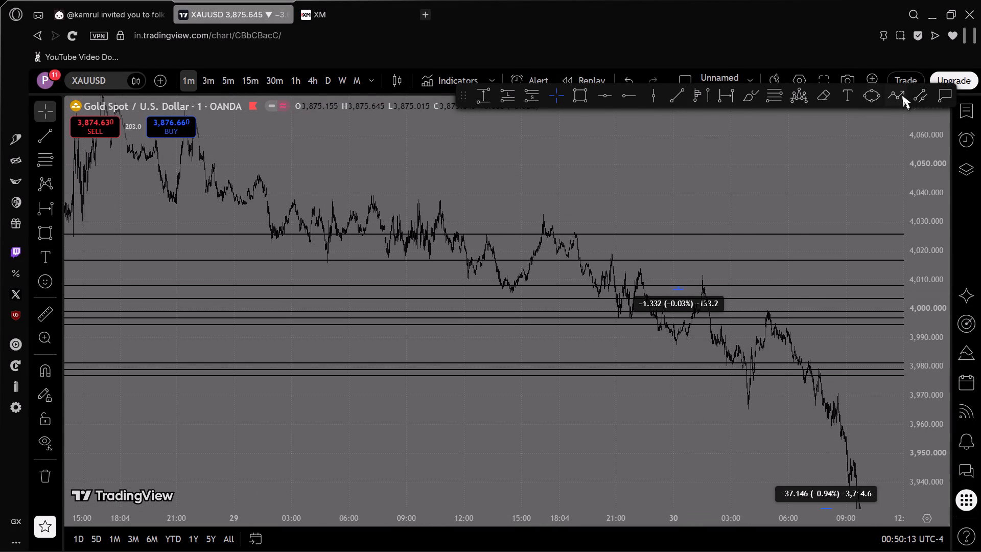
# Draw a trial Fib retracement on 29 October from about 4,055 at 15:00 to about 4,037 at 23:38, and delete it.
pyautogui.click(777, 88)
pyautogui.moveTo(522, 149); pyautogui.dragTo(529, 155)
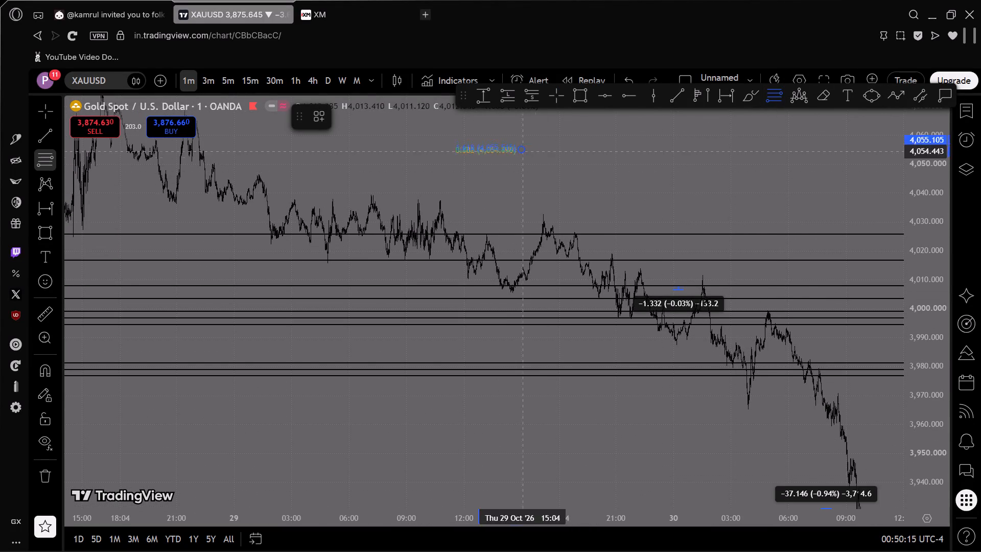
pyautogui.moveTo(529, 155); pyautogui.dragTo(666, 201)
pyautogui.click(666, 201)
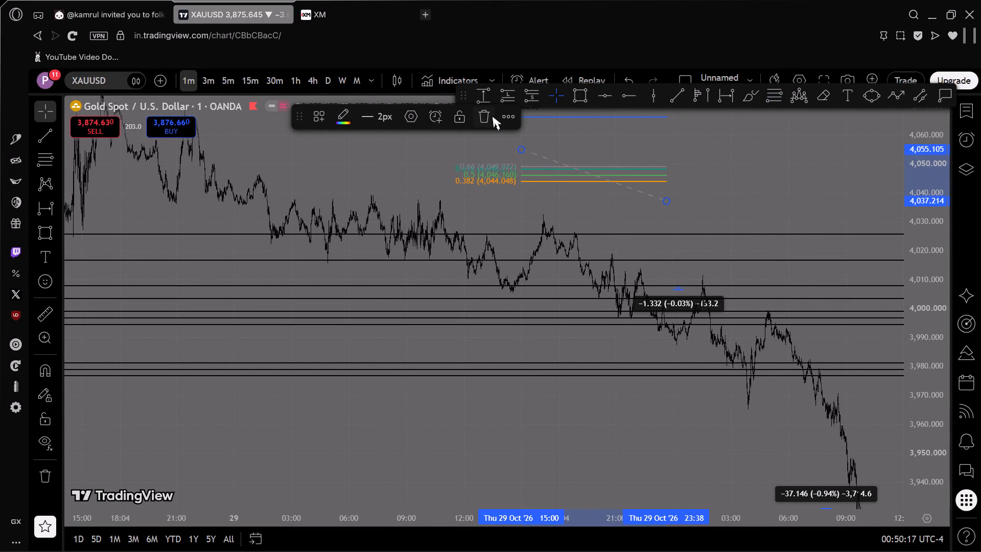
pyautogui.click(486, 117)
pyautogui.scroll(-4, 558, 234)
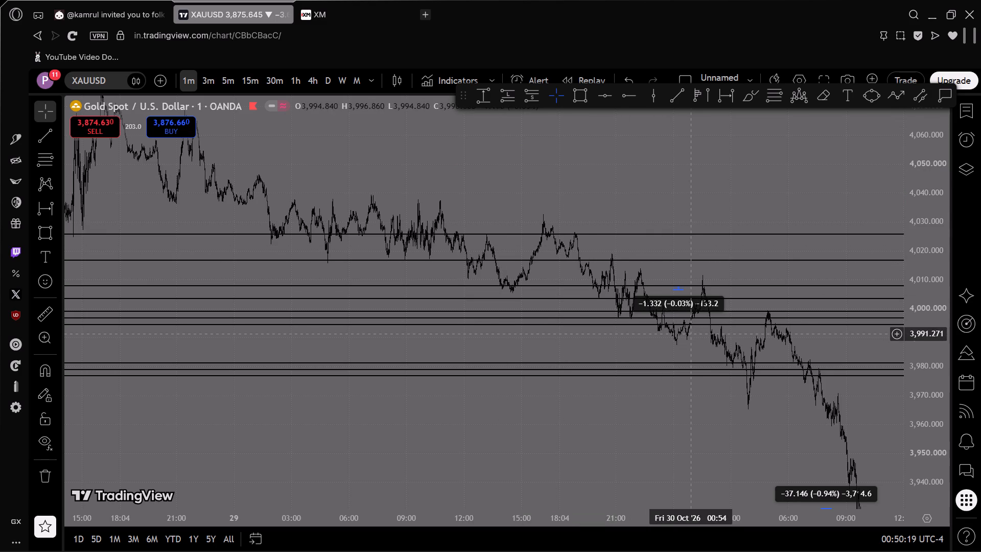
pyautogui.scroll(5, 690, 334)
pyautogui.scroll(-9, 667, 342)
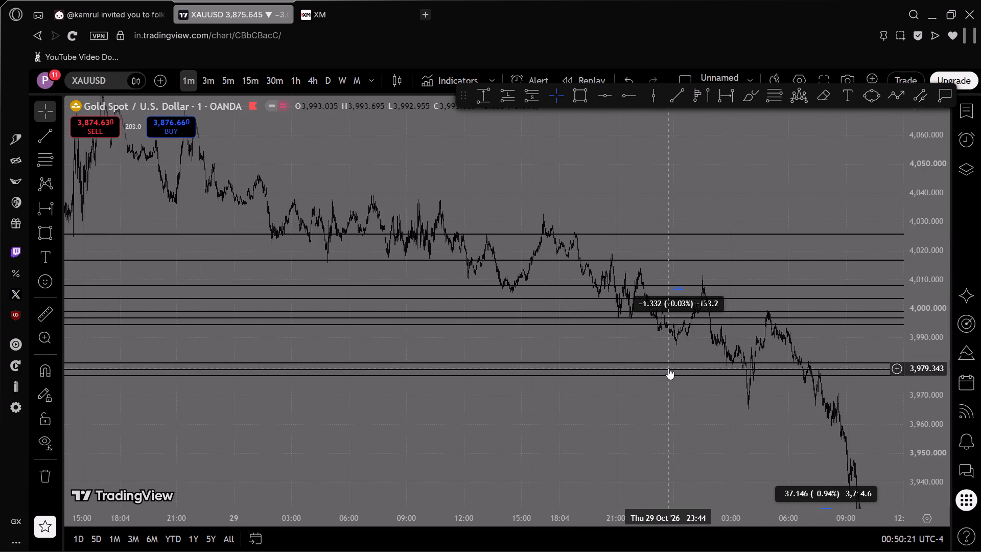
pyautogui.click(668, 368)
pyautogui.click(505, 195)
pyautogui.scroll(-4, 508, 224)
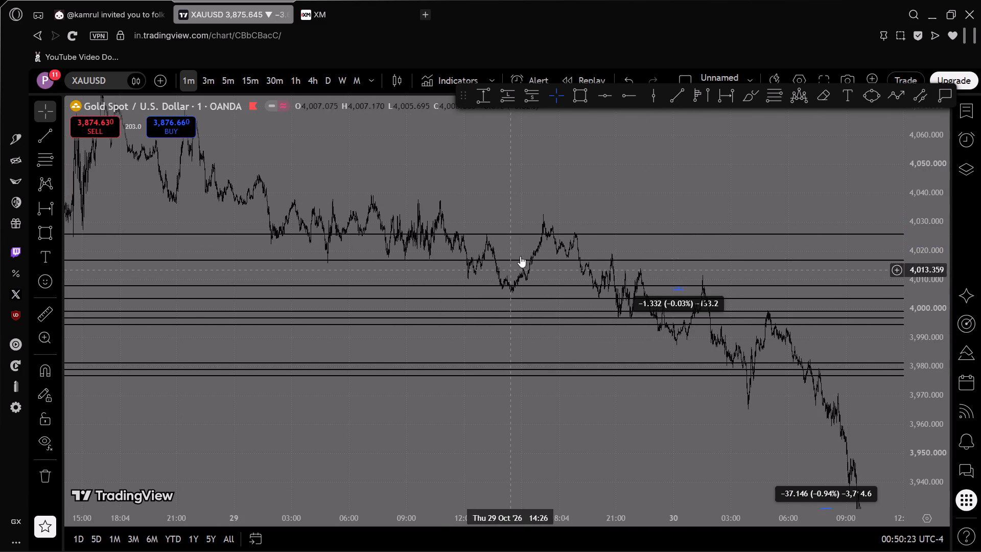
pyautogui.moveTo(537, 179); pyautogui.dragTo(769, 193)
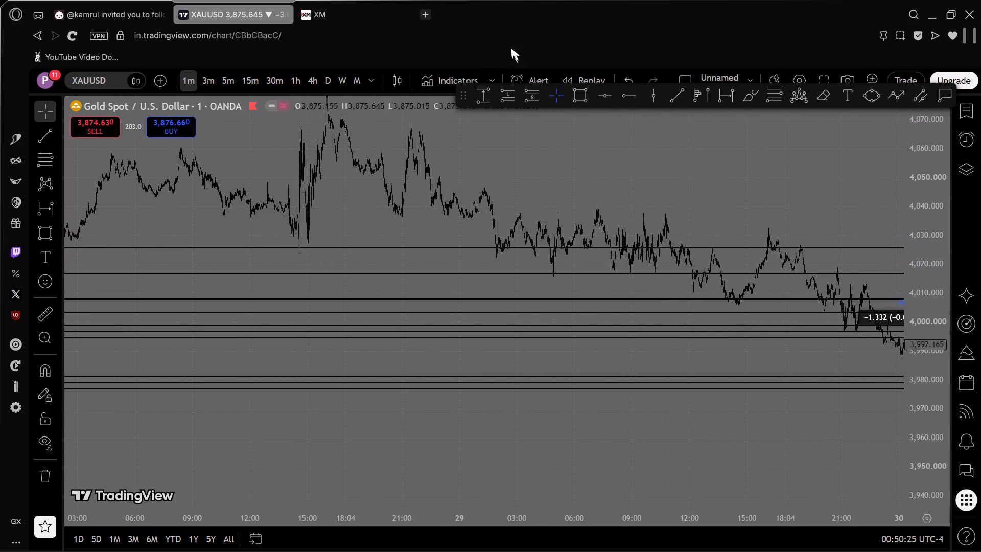
# Add the personal script Vwap/stochistic rsi/pivot to the one-minute XAUUSD chart.
pyautogui.click(436, 76)
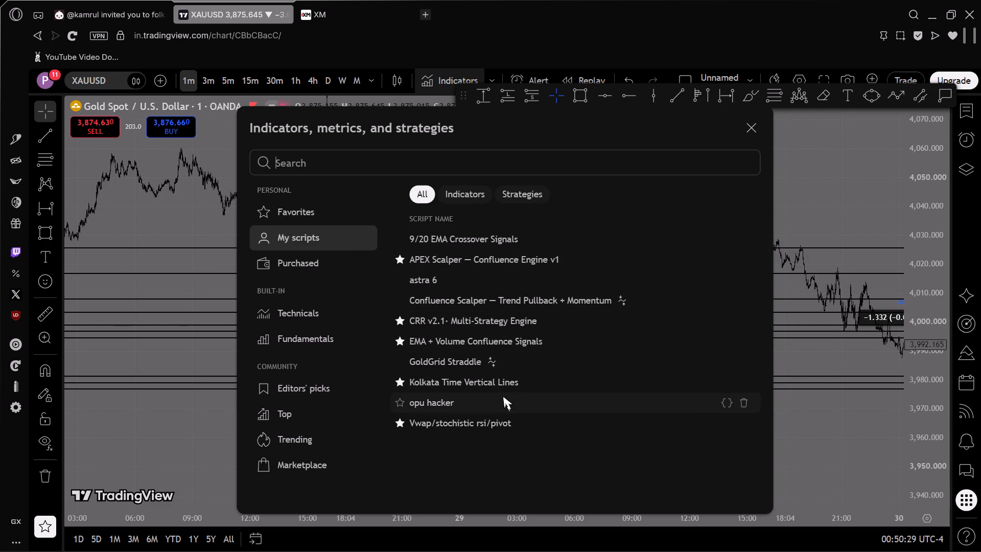
pyautogui.click(526, 425)
pyautogui.click(185, 366)
# Look over the VWAP bands, pivot levels and stochastic RSI on price from 29 October back to 26 October.
pyautogui.scroll(-3, 559, 343)
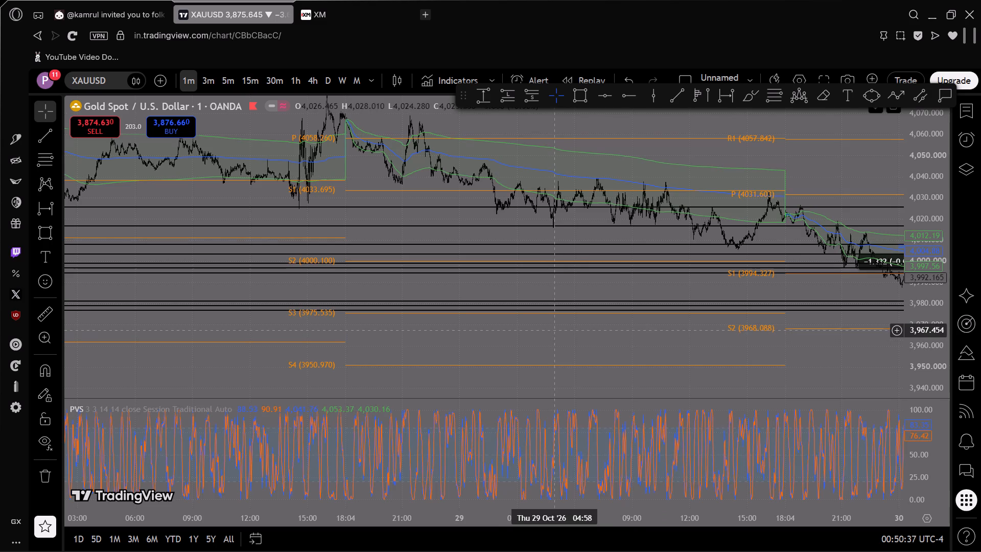
pyautogui.scroll(4, 595, 325)
pyautogui.scroll(-7, 632, 339)
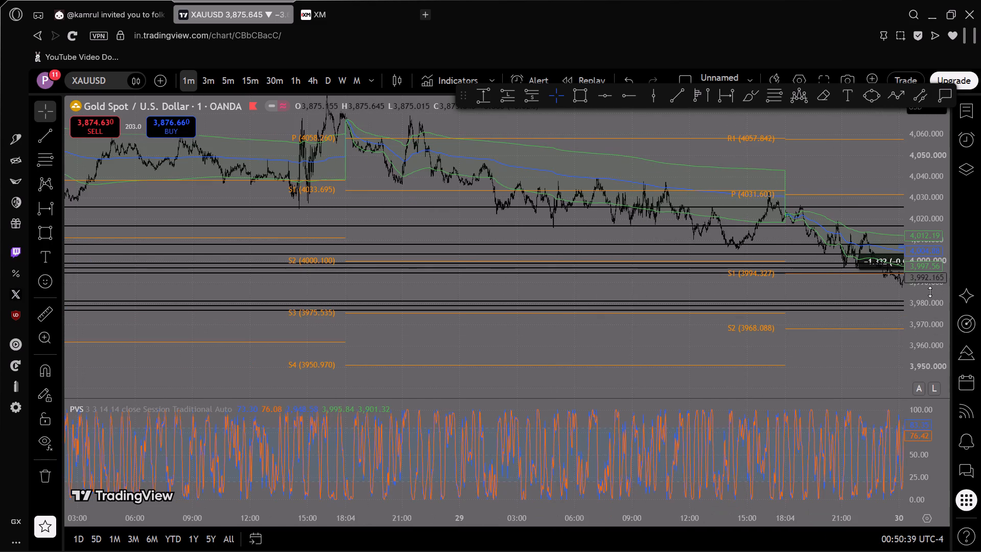
pyautogui.scroll(6, 930, 302)
pyautogui.scroll(-6, 928, 307)
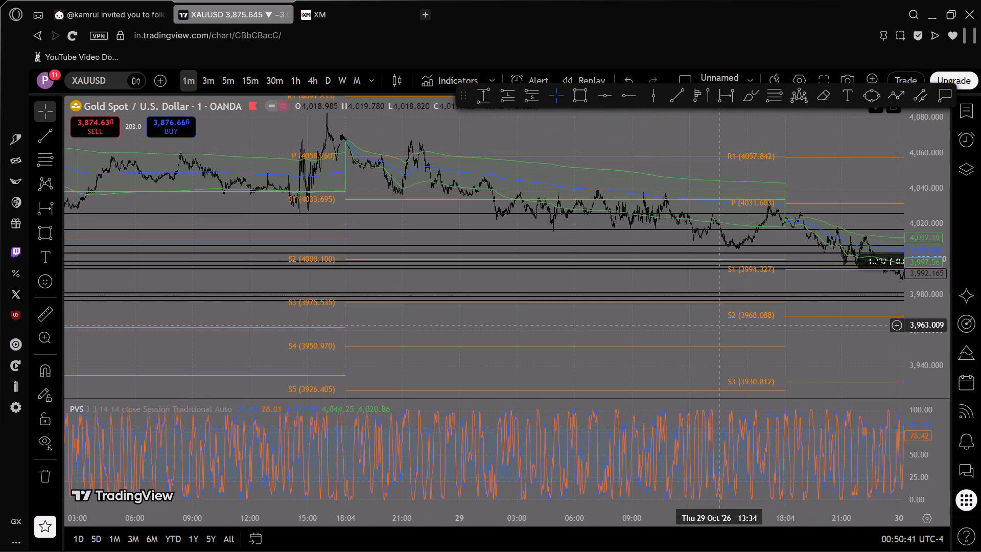
pyautogui.moveTo(628, 322); pyautogui.dragTo(781, 376)
pyautogui.scroll(-6, 628, 341)
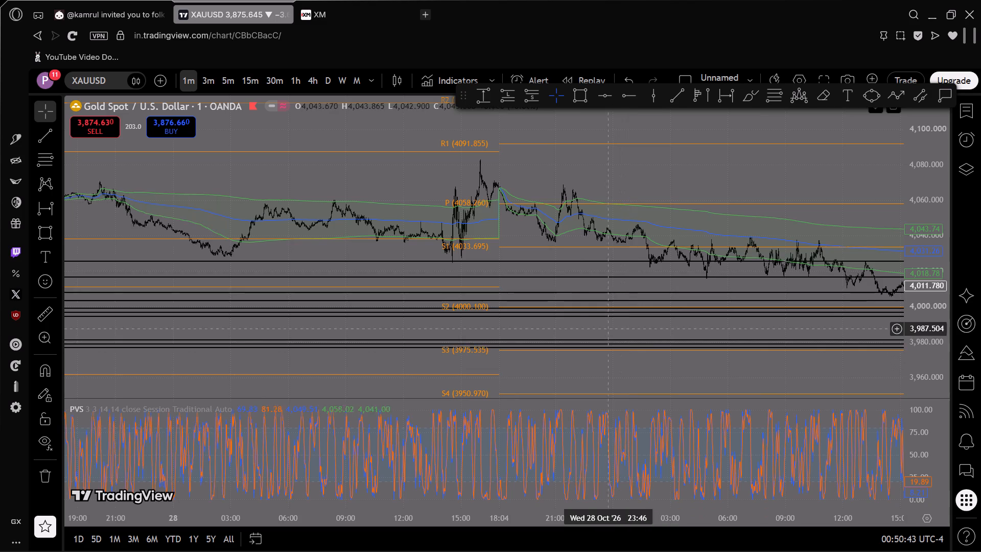
pyautogui.moveTo(321, 169); pyautogui.dragTo(768, 179)
pyautogui.moveTo(322, 192); pyautogui.dragTo(523, 174)
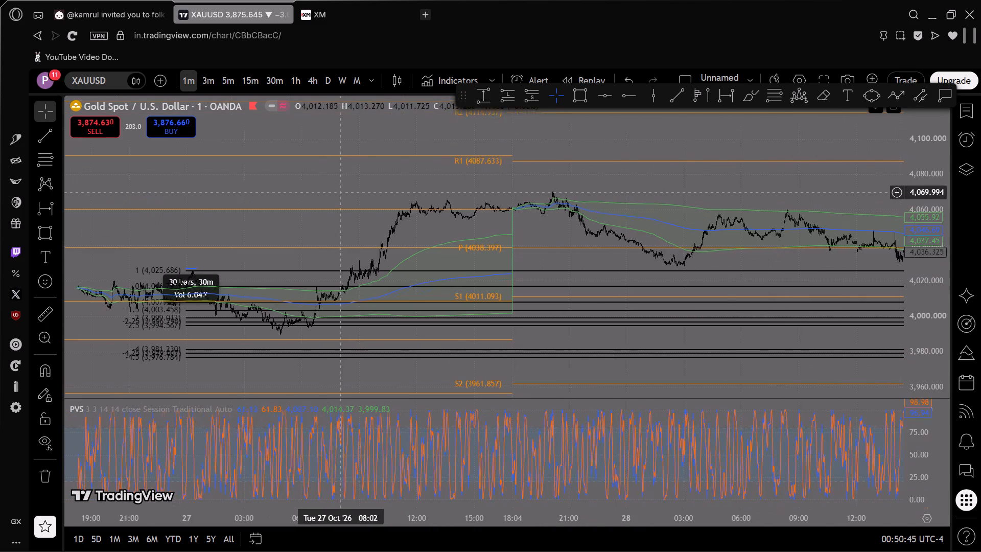
pyautogui.moveTo(523, 174); pyautogui.dragTo(725, 140)
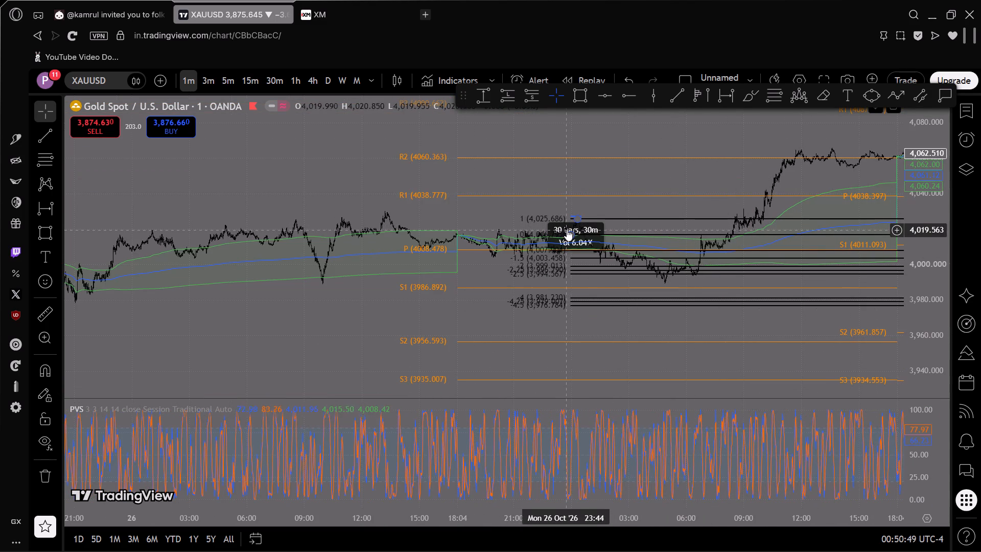
# Examine the 27 October Fib levels down to -4.5 against the VWAP bands, pivots and stochastic RSI.
pyautogui.scroll(6, 939, 301)
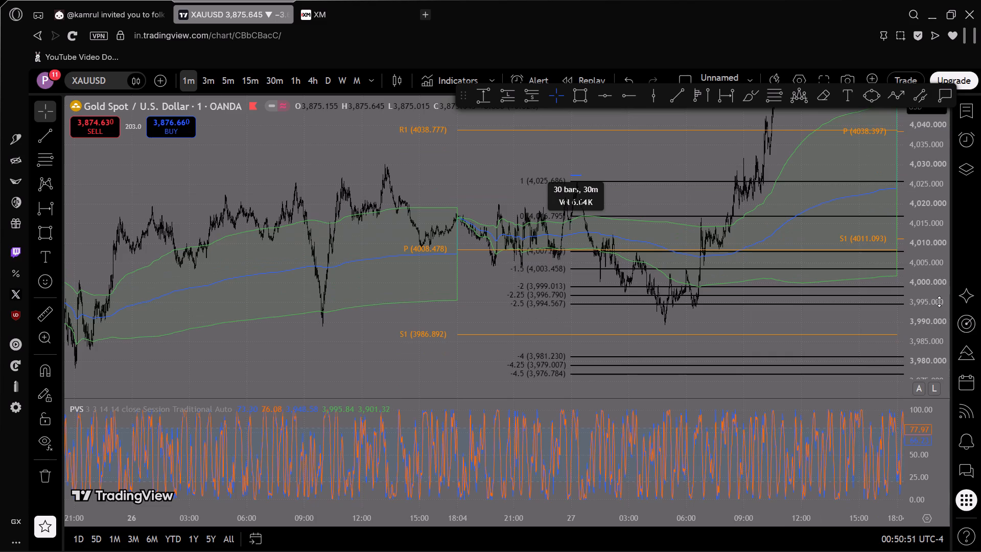
pyautogui.scroll(3, 772, 325)
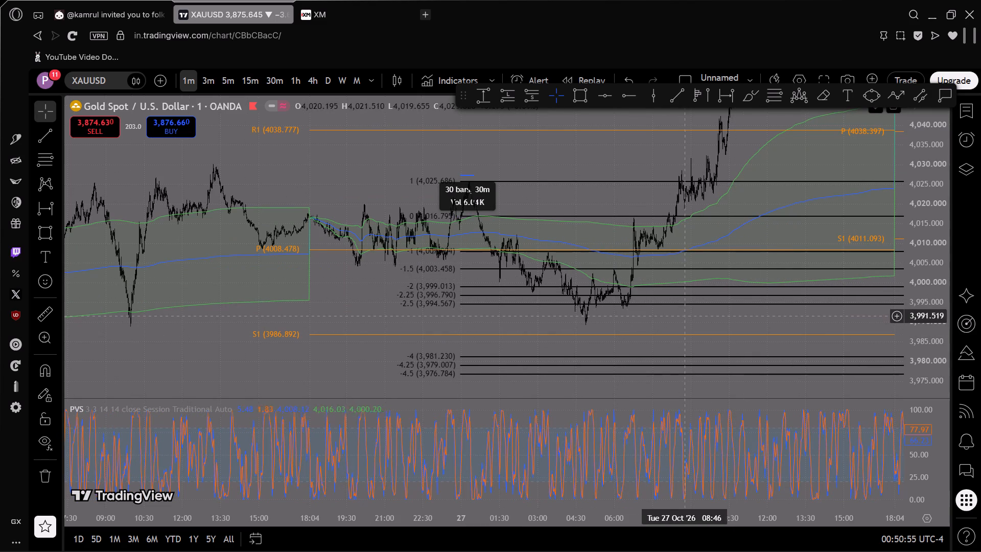
pyautogui.scroll(5, 599, 306)
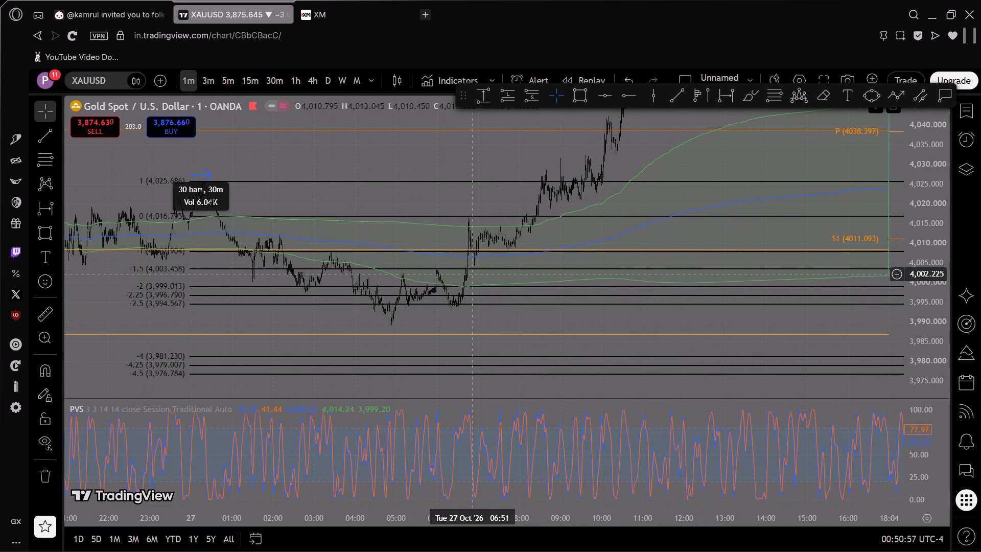
pyautogui.scroll(1, 472, 285)
pyautogui.moveTo(452, 316); pyautogui.dragTo(535, 334)
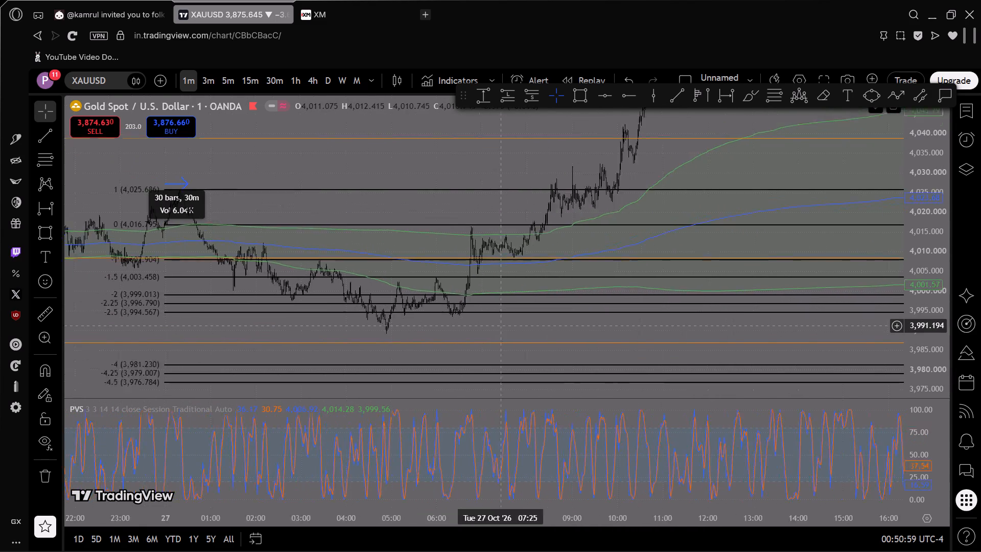
pyautogui.moveTo(535, 334); pyautogui.dragTo(728, 329)
pyautogui.scroll(5, 552, 301)
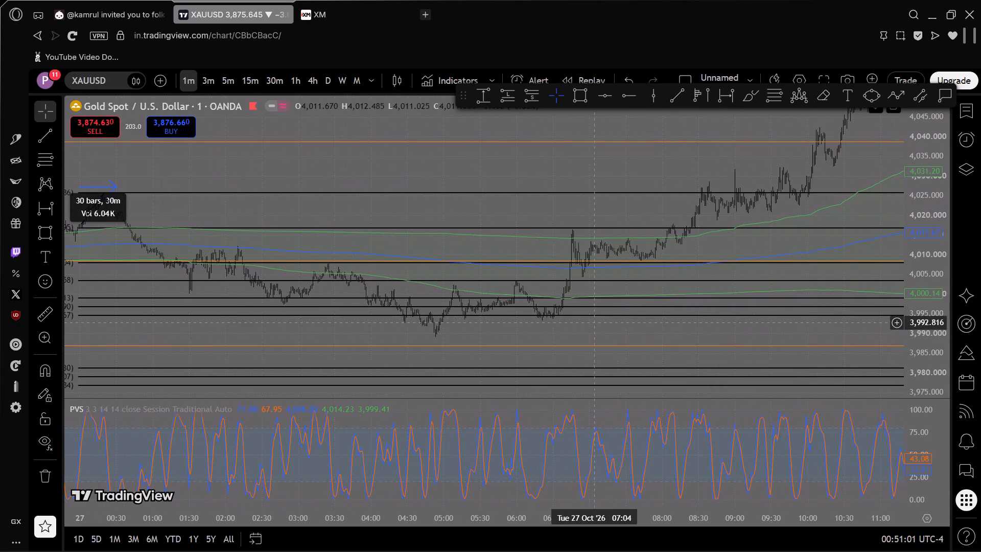
pyautogui.moveTo(621, 326); pyautogui.dragTo(702, 311)
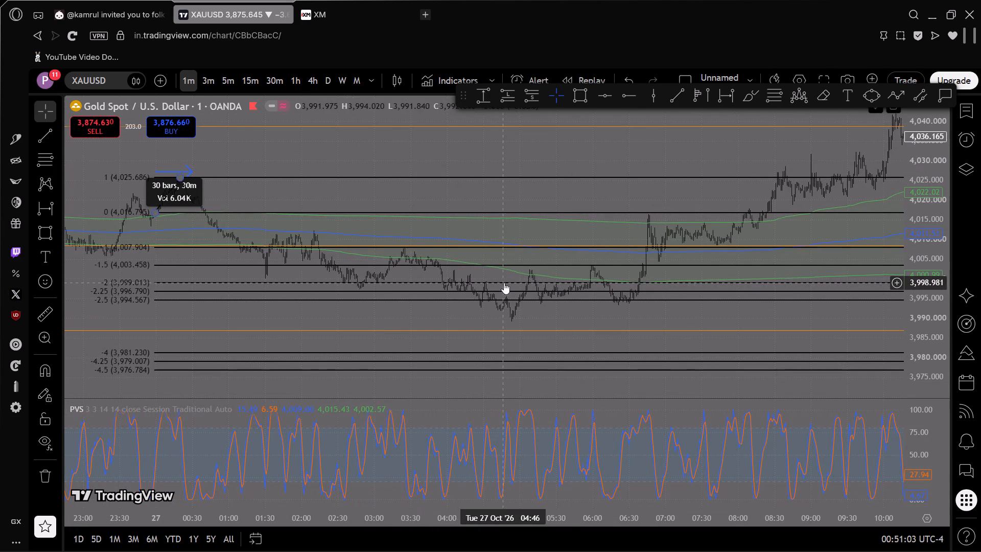
pyautogui.moveTo(419, 327); pyautogui.dragTo(558, 328)
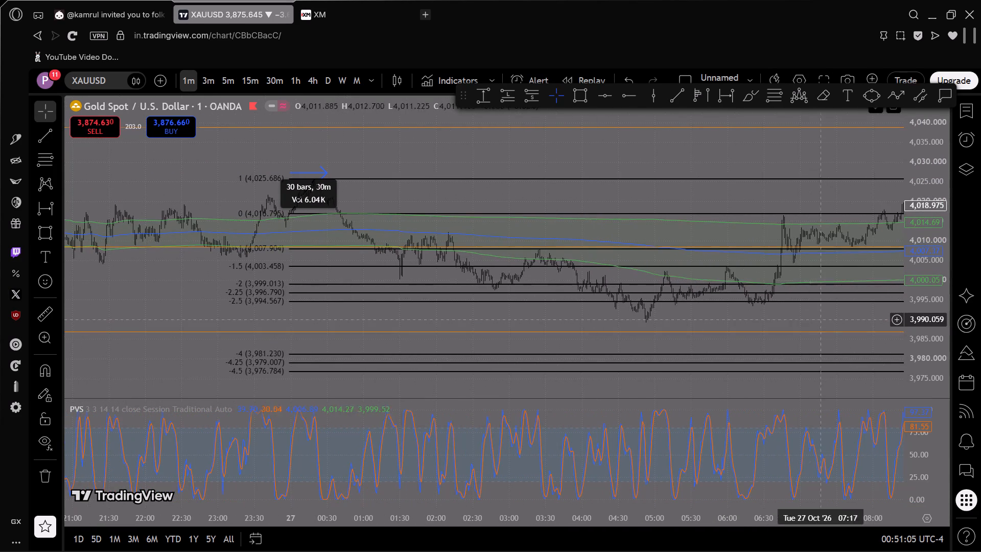
pyautogui.scroll(6, 926, 313)
pyautogui.scroll(-1, 580, 333)
pyautogui.scroll(5, 566, 335)
pyautogui.scroll(-5, 559, 336)
pyautogui.moveTo(799, 387); pyautogui.dragTo(742, 240)
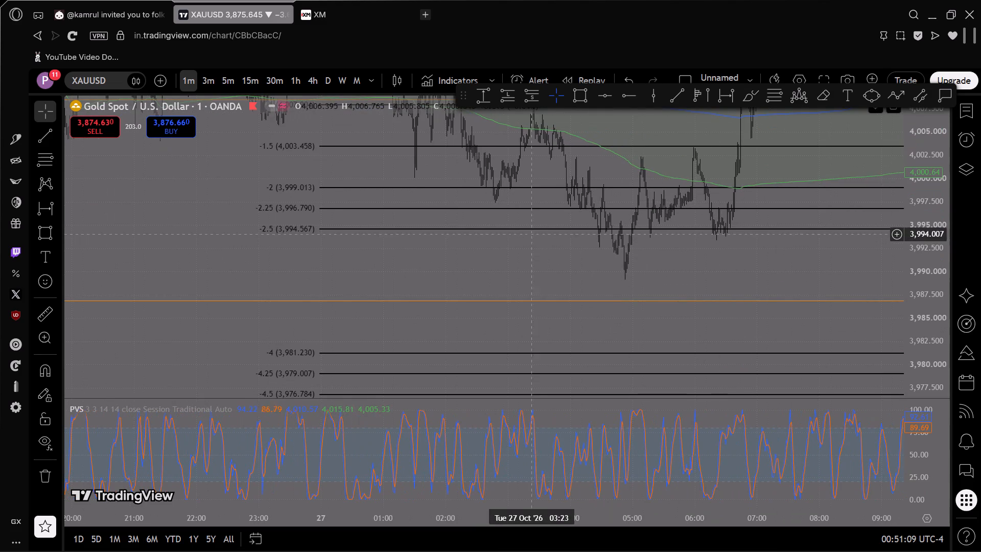
# Delete the 27 October Fib retracement from the chart.
pyautogui.click(524, 234)
pyautogui.click(532, 232)
pyautogui.click(553, 229)
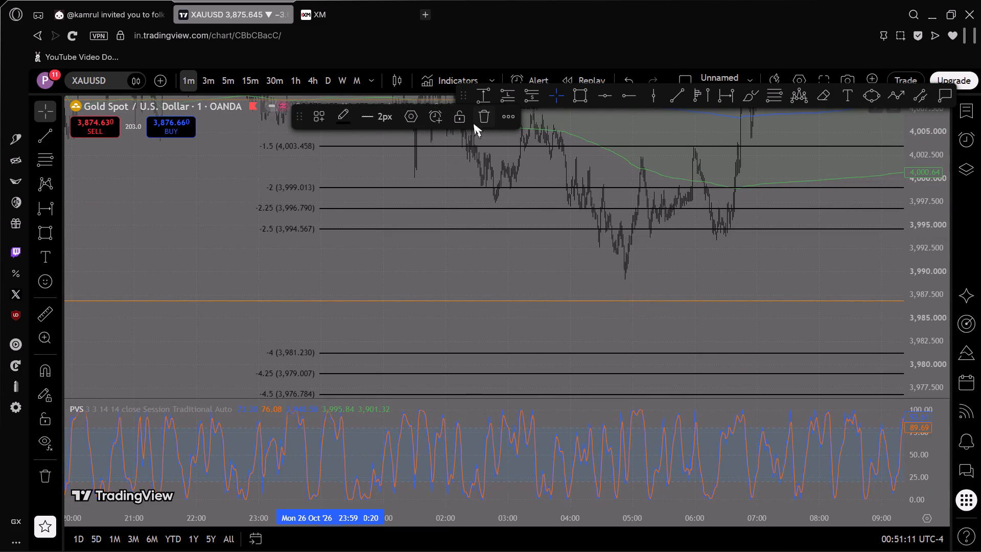
pyautogui.click(482, 118)
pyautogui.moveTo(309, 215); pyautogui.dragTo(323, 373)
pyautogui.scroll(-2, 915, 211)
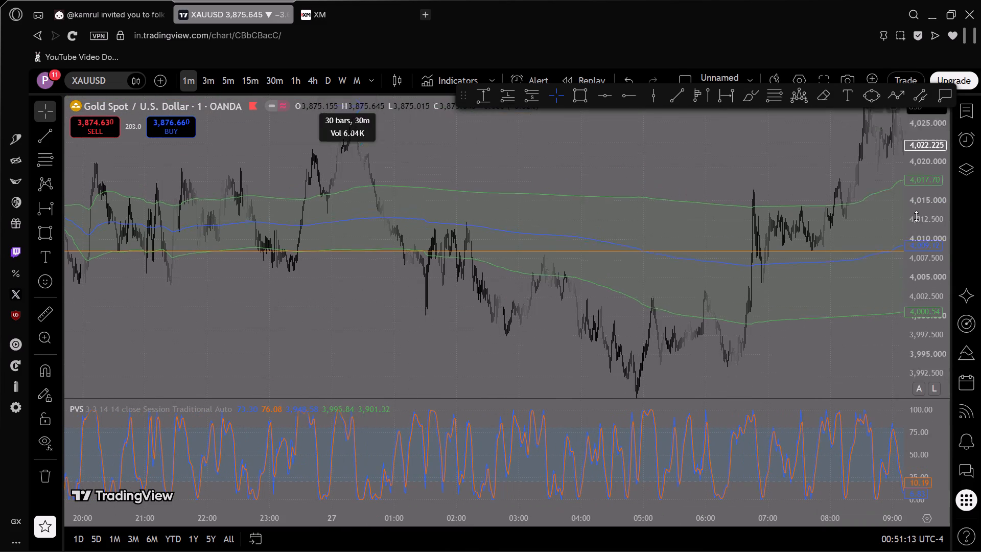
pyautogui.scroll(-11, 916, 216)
# Switch to the browser tab with the Folk invitation page.
pyautogui.click(129, 12)
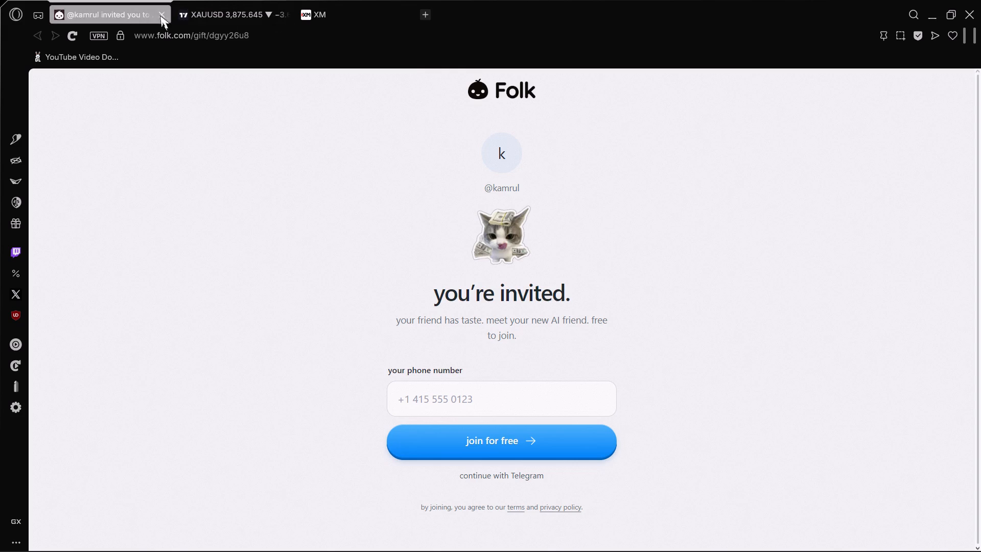
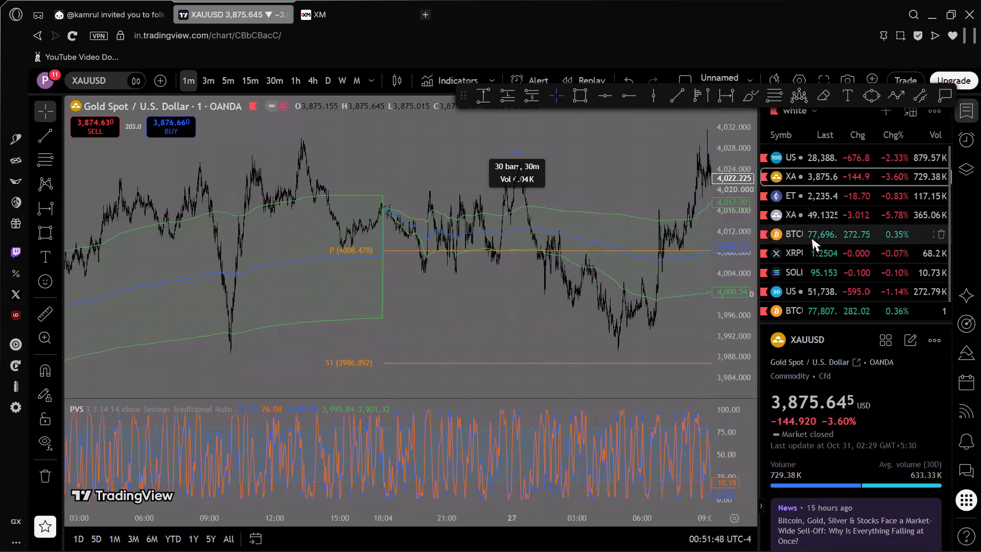
# Load BTCUSD on the one-minute chart and look over recent price against the VWAP bands and pivot levels.
pyautogui.click(773, 236)
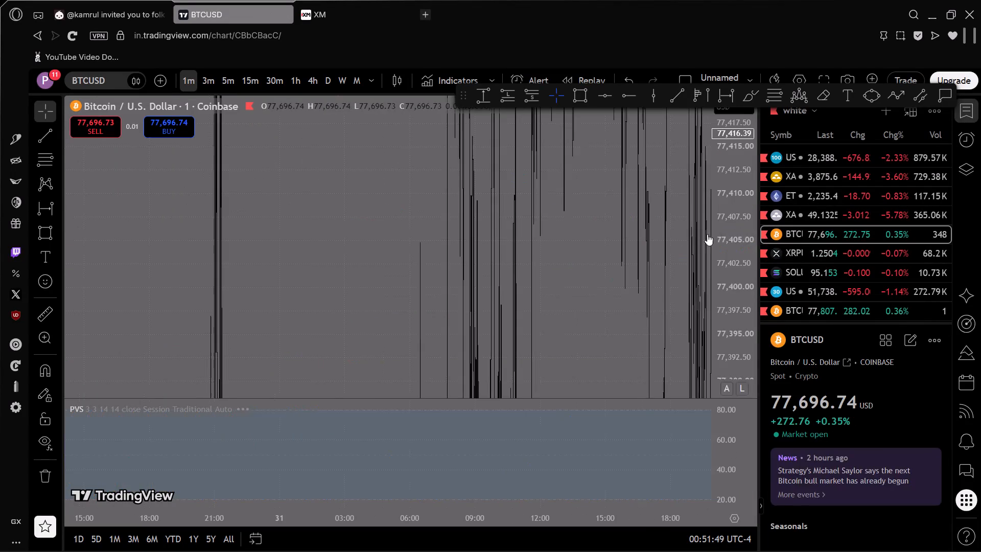
pyautogui.scroll(9, 619, 279)
pyautogui.scroll(1, 759, 259)
pyautogui.scroll(-5, 759, 262)
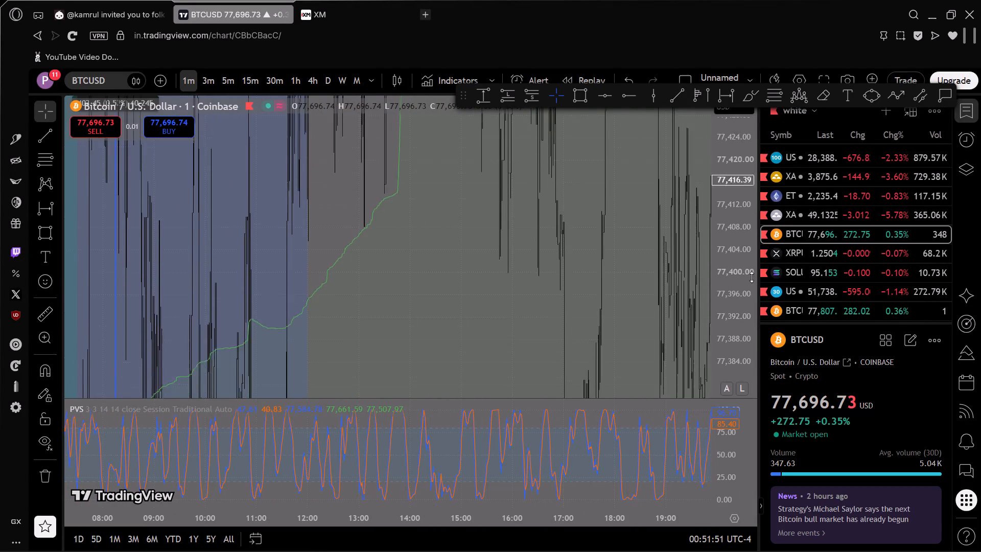
pyautogui.scroll(-20, 752, 277)
pyautogui.scroll(-5, 752, 277)
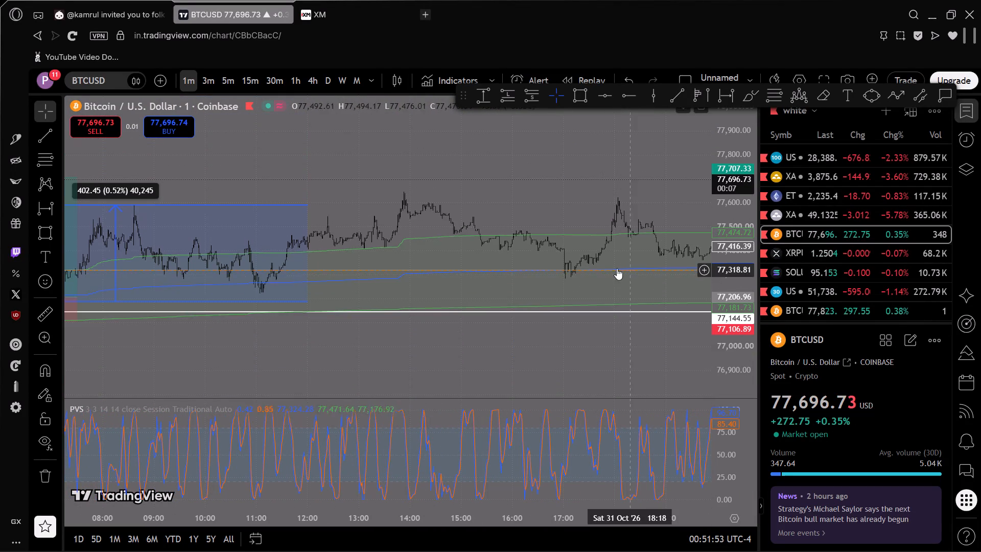
pyautogui.scroll(-11, 612, 268)
pyautogui.moveTo(641, 285); pyautogui.dragTo(92, 265)
pyautogui.moveTo(375, 188); pyautogui.dragTo(570, 231)
pyautogui.scroll(-4, 484, 229)
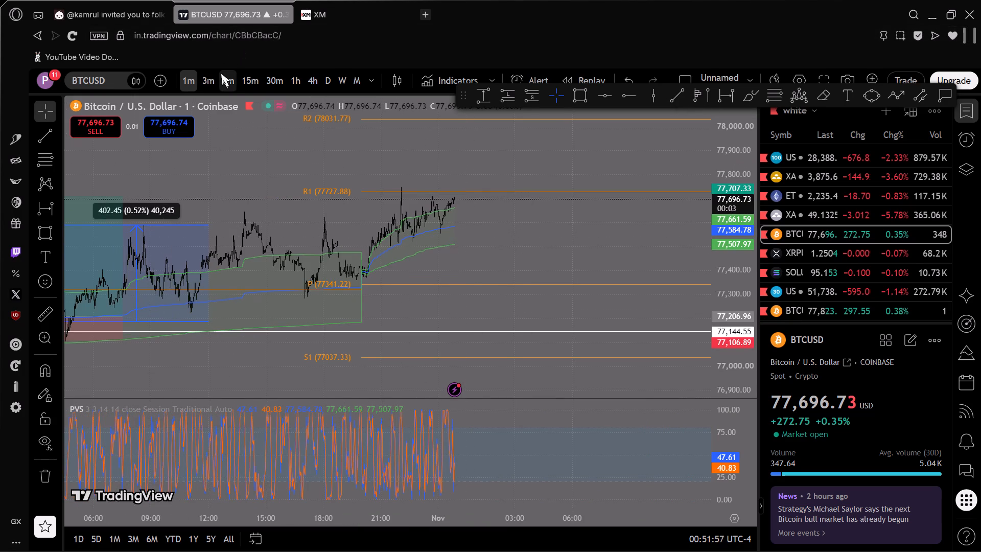
# Switch the BTCUSD chart to the five-minute timeframe.
pyautogui.click(228, 78)
# Examine the BTCUSD pivot levels from S5 to R3 and the 31 October long position against price.
pyautogui.scroll(5, 457, 263)
pyautogui.moveTo(445, 260); pyautogui.dragTo(659, 228)
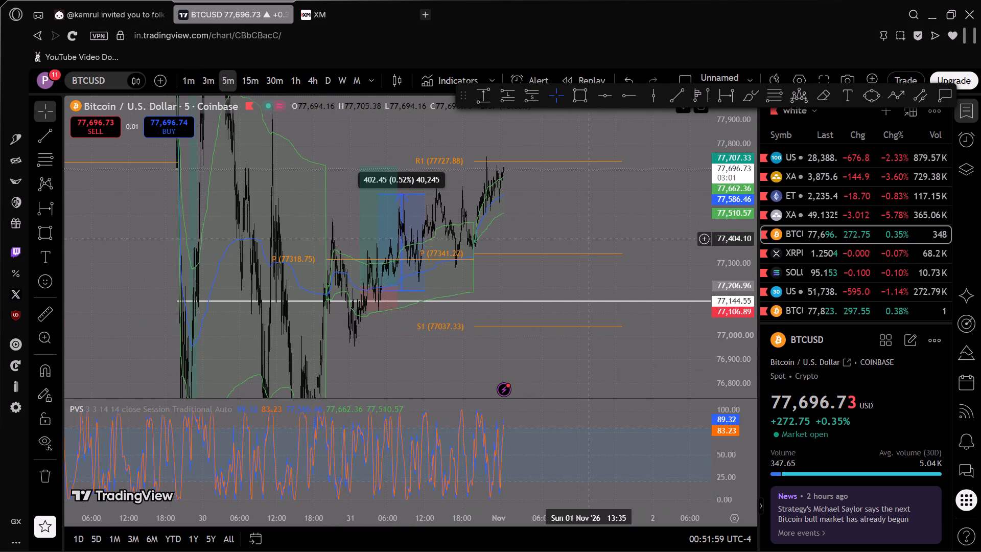
pyautogui.moveTo(395, 352); pyautogui.dragTo(478, 254)
pyautogui.scroll(-6, 740, 243)
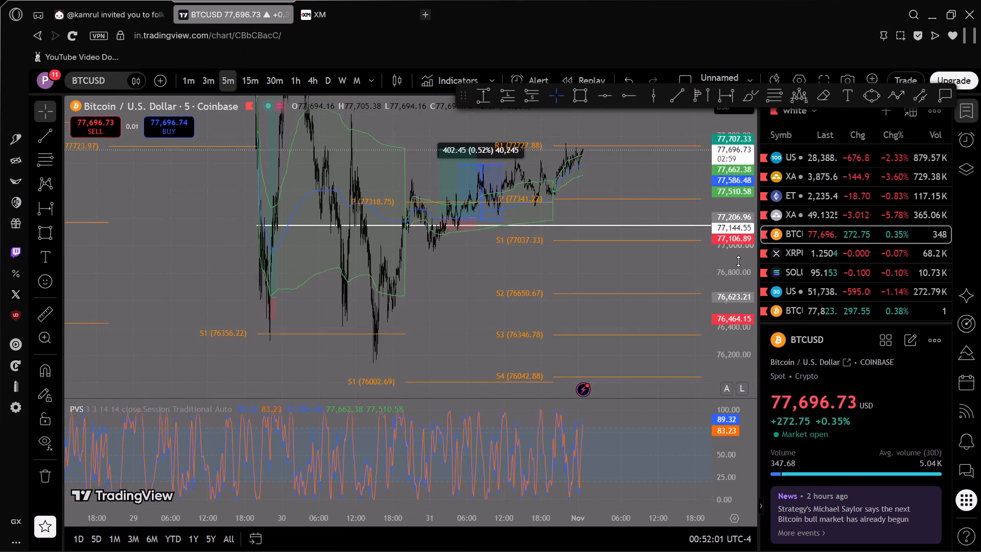
pyautogui.scroll(-4, 738, 261)
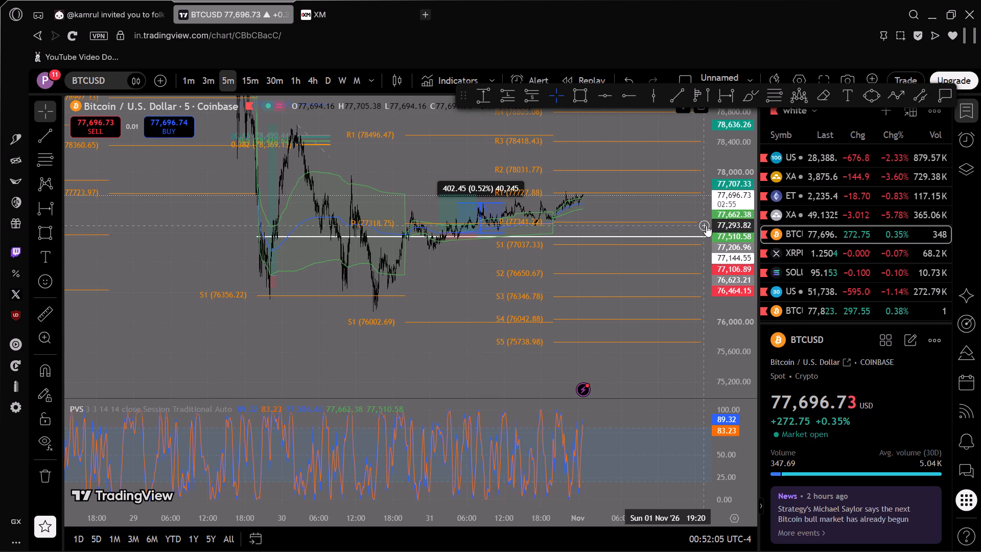
pyautogui.scroll(7, 729, 231)
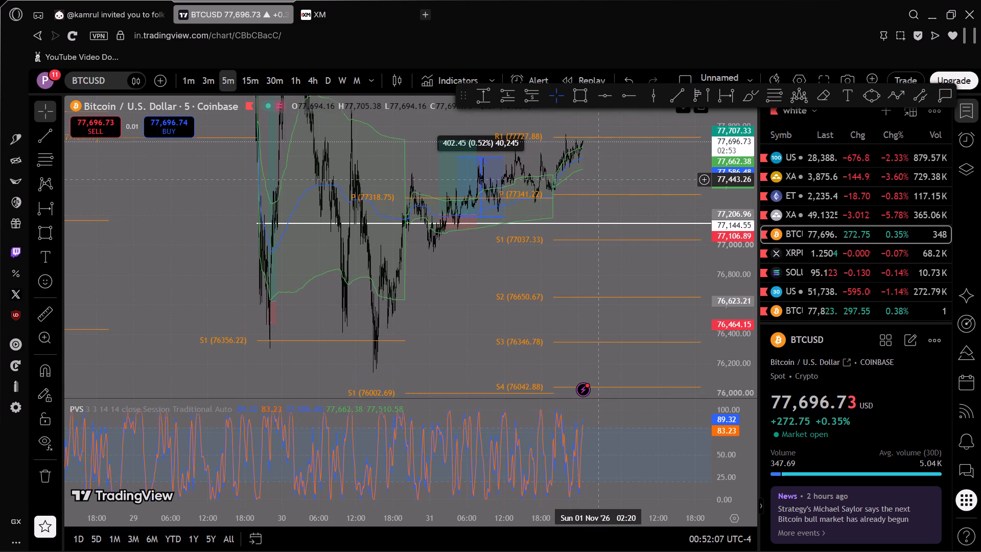
pyautogui.moveTo(601, 176); pyautogui.dragTo(618, 273)
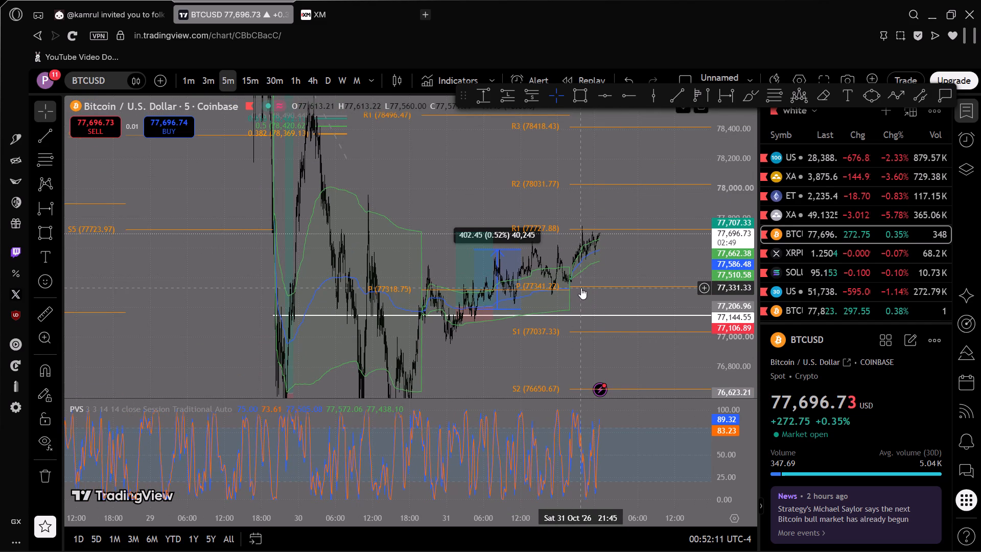
pyautogui.click(470, 264)
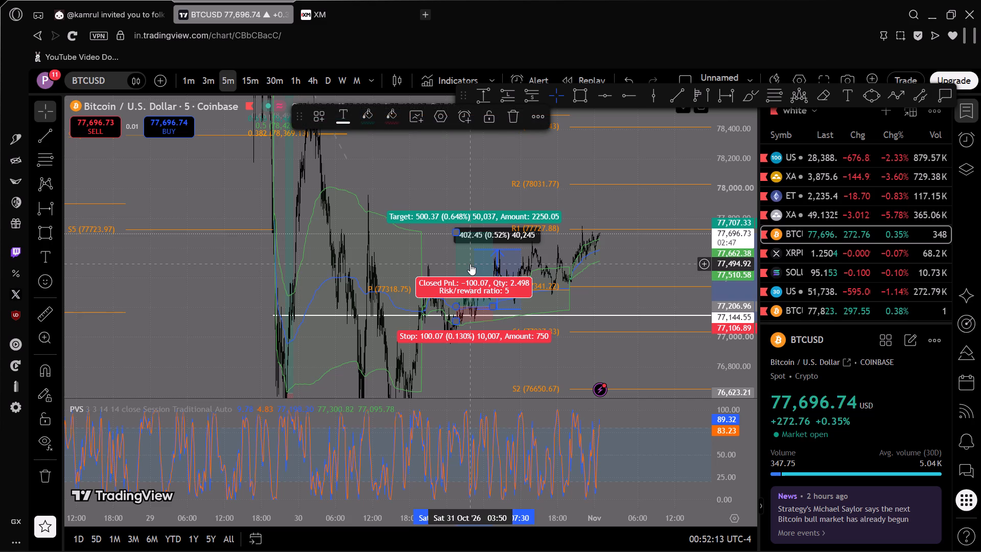
pyautogui.click(430, 267)
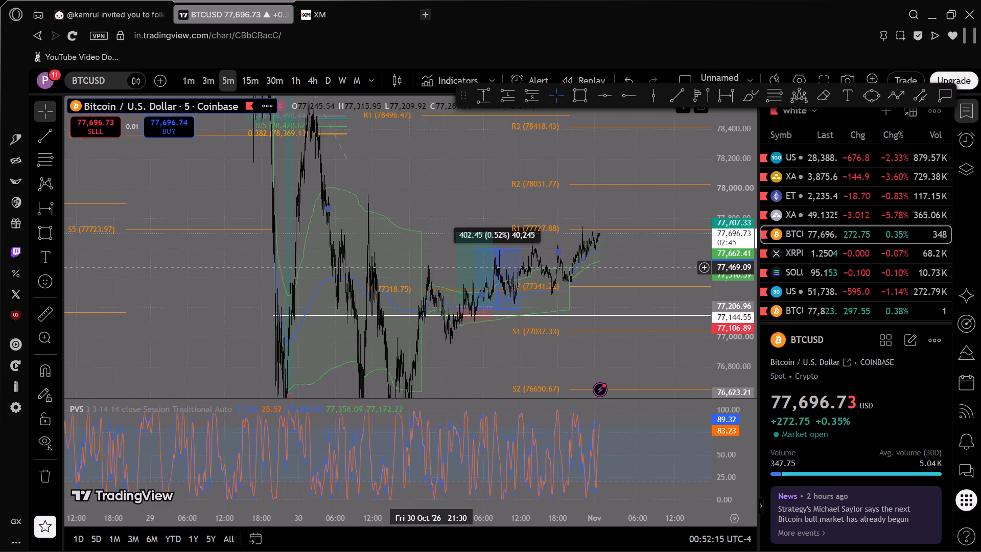
# Examine how the 31 October BTCUSD price reacts at the VWAP bands, the pivot and the long position's zone.
pyautogui.scroll(6, 422, 272)
pyautogui.moveTo(473, 339); pyautogui.dragTo(637, 335)
pyautogui.scroll(7, 727, 317)
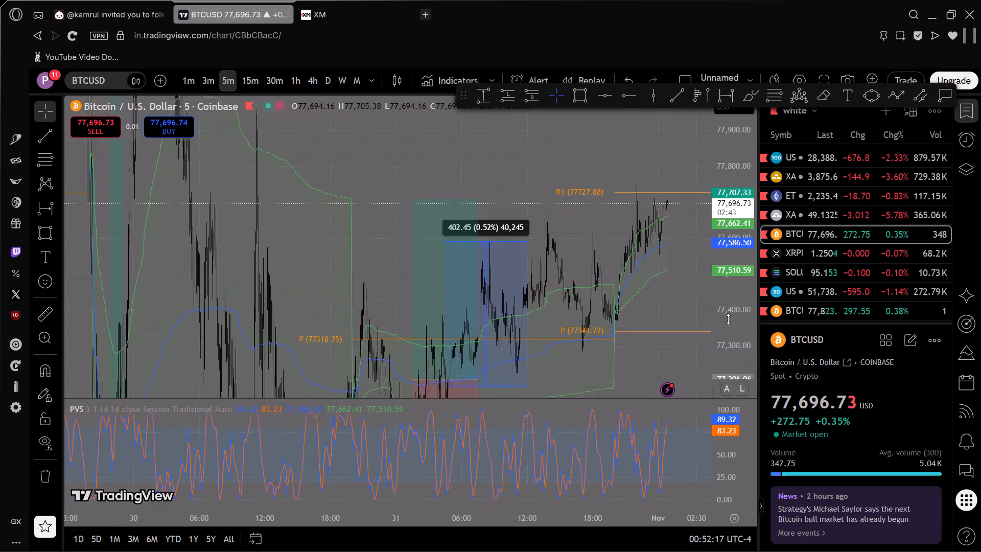
pyautogui.moveTo(368, 291); pyautogui.dragTo(392, 145)
pyautogui.scroll(6, 395, 283)
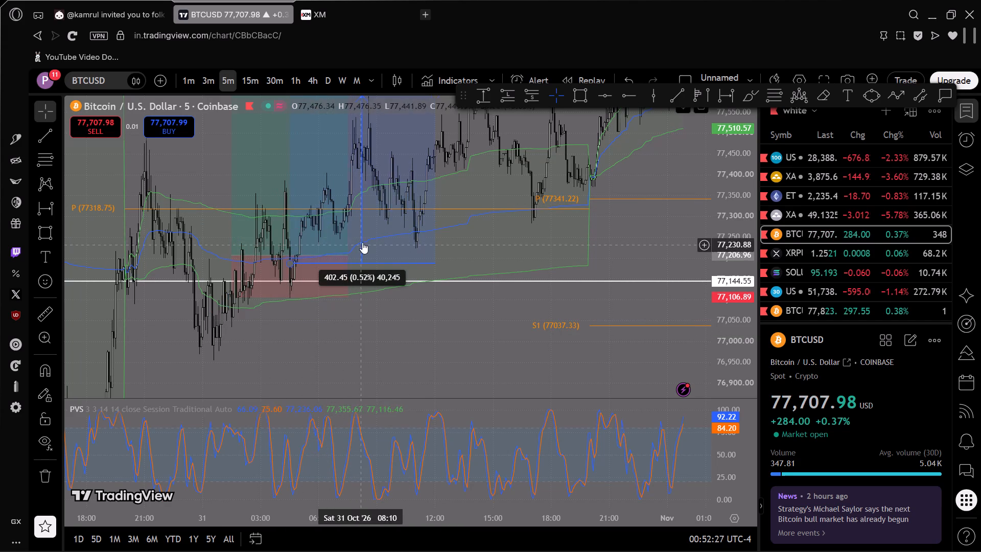
pyautogui.moveTo(507, 237); pyautogui.dragTo(465, 342)
pyautogui.scroll(-5, 482, 306)
pyautogui.scroll(-8, 707, 273)
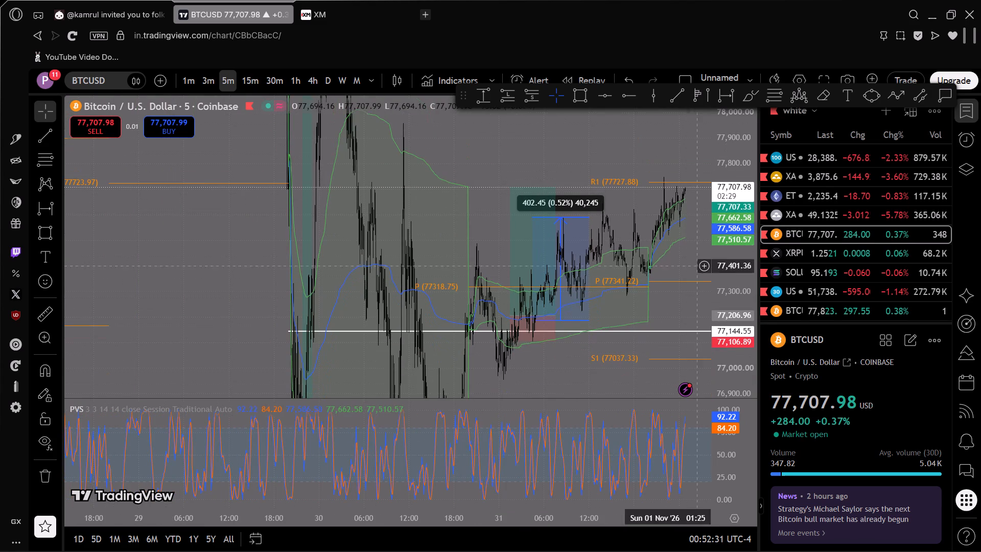
pyautogui.moveTo(578, 148); pyautogui.dragTo(478, 164)
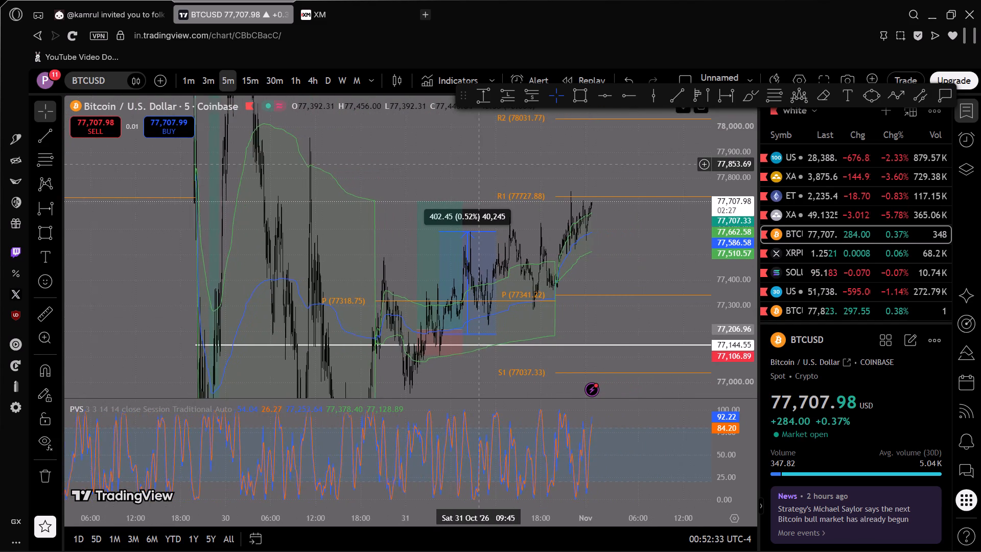
pyautogui.moveTo(478, 164); pyautogui.dragTo(471, 164)
# Check the latest BTCUSD price near R1 against the VWAP bands and stochastic RSI at the start of November.
pyautogui.scroll(6, 534, 239)
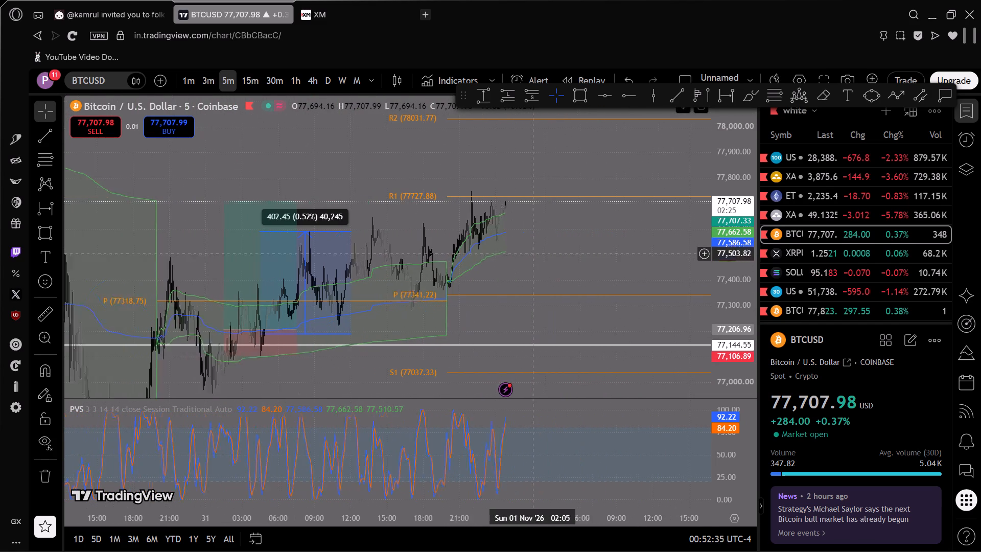
pyautogui.scroll(5, 533, 265)
pyautogui.scroll(-3, 525, 253)
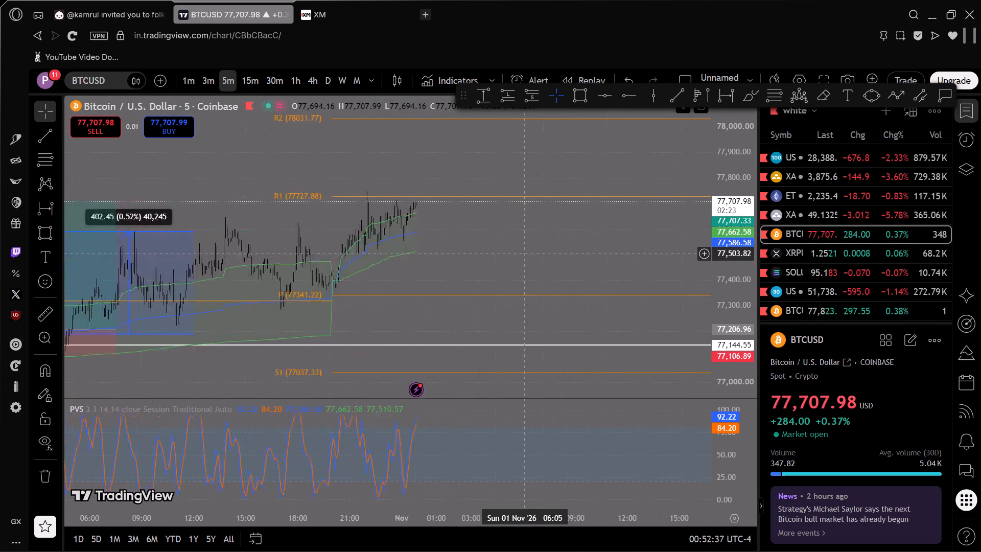
pyautogui.scroll(-2, 525, 253)
pyautogui.scroll(6, 525, 253)
pyautogui.scroll(-7, 533, 294)
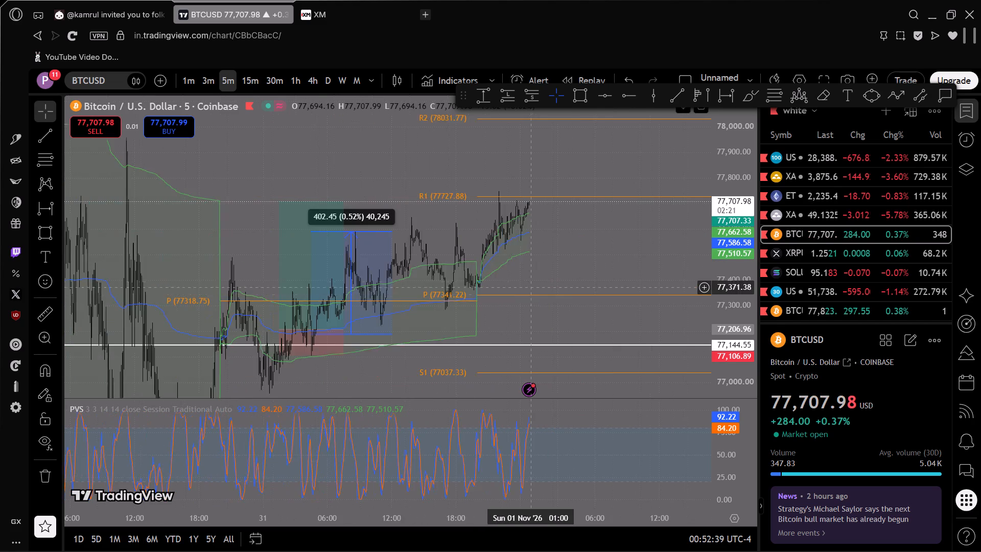
pyautogui.scroll(-5, 531, 282)
pyautogui.moveTo(647, 386); pyautogui.dragTo(576, 380)
# Look back over BTCUSD price on 29 and 30 October against the S1 supports and R1 resistance.
pyautogui.scroll(-5, 723, 273)
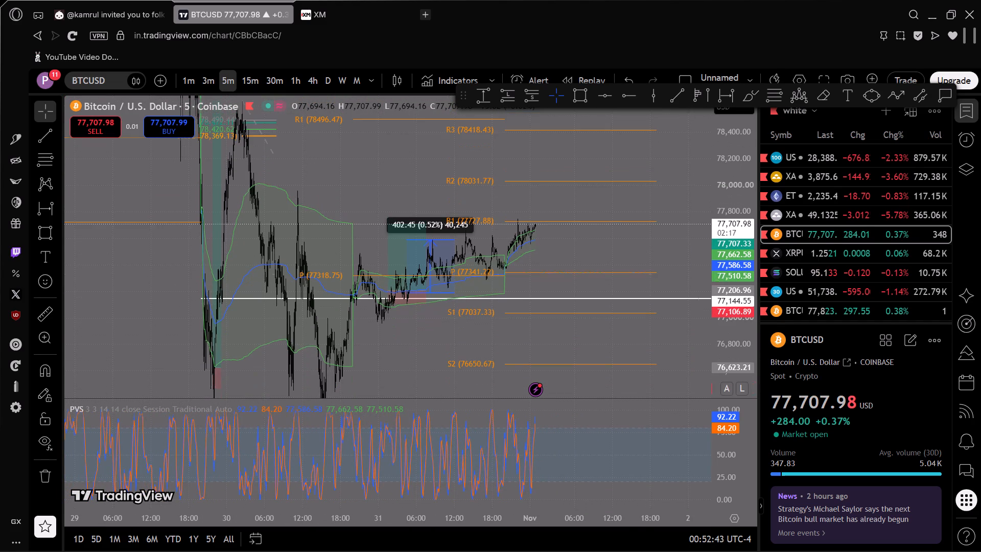
pyautogui.scroll(-2, 642, 274)
pyautogui.moveTo(384, 181); pyautogui.dragTo(544, 263)
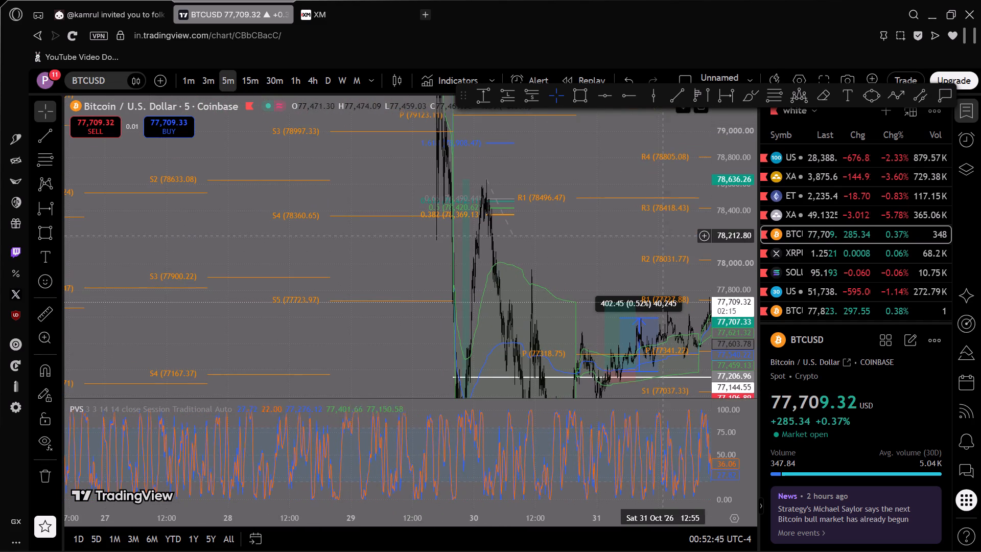
pyautogui.scroll(-10, 732, 244)
pyautogui.scroll(6, 391, 290)
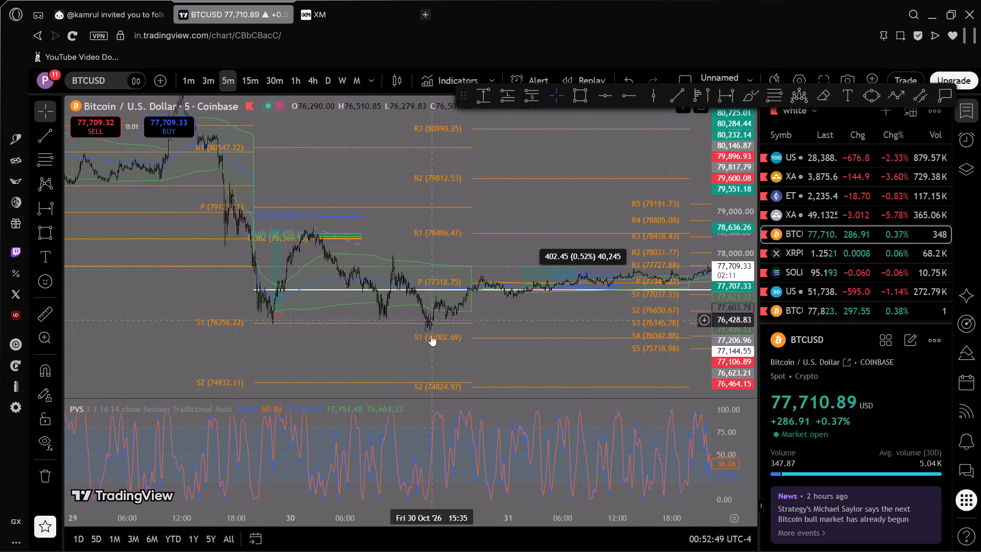
pyautogui.moveTo(564, 317); pyautogui.dragTo(541, 317)
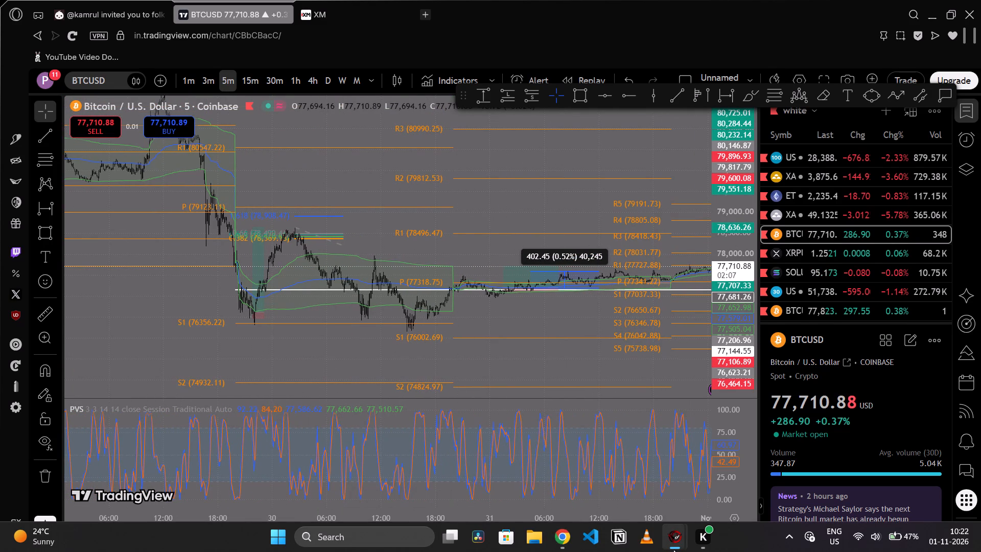
pyautogui.click(586, 355)
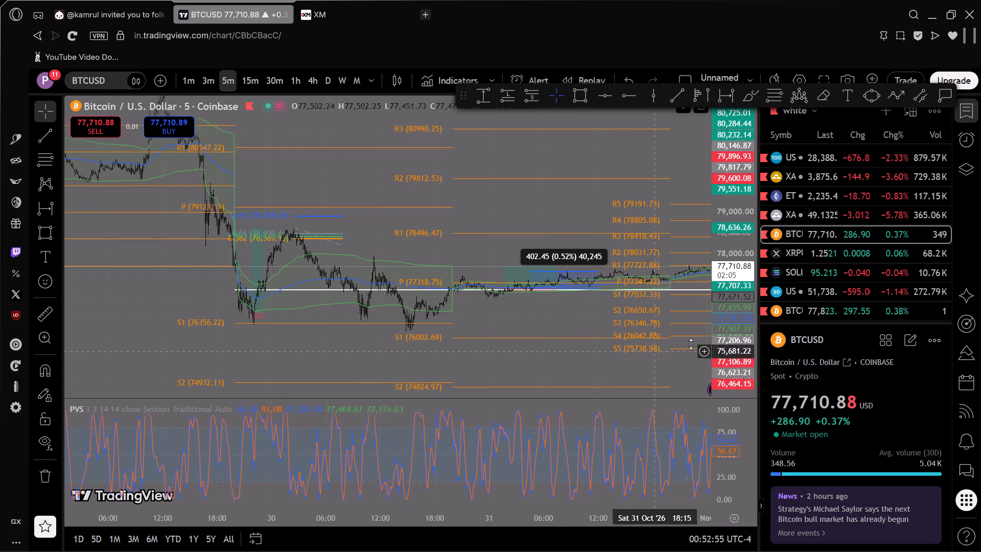
# Re-examine the 31 October BTCUSD move between the pivot and R1 with the VWAP bands and stochastic RSI.
pyautogui.scroll(10, 731, 318)
pyautogui.moveTo(519, 216); pyautogui.dragTo(467, 113)
pyautogui.moveTo(460, 177); pyautogui.dragTo(585, 150)
pyautogui.scroll(5, 511, 314)
pyautogui.moveTo(614, 330); pyautogui.dragTo(269, 309)
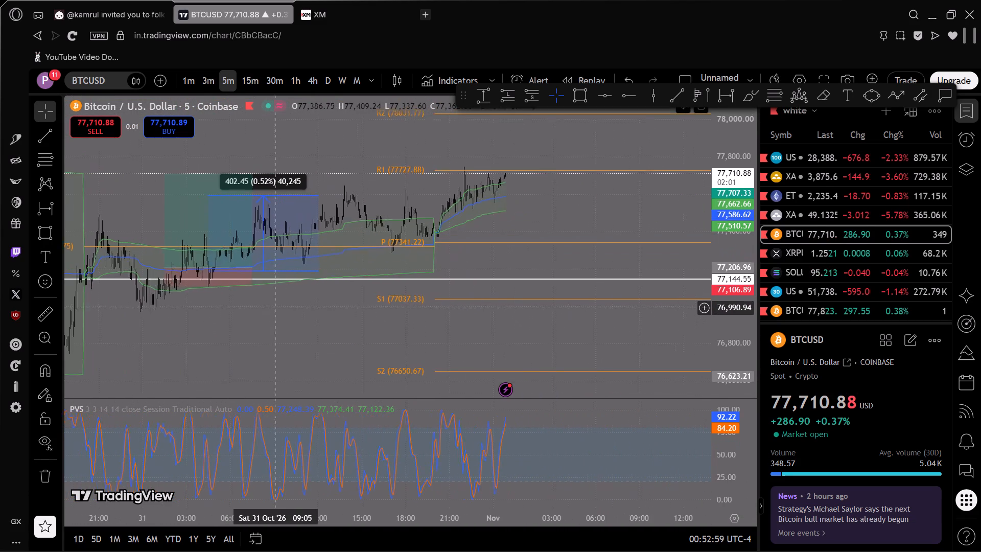
pyautogui.moveTo(269, 309); pyautogui.dragTo(266, 309)
pyautogui.scroll(-5, 382, 309)
# Load ETHUSD and look over its five-minute VWAP bands, pivots and stochastic RSI from 30 October back to mid-October.
pyautogui.click(786, 195)
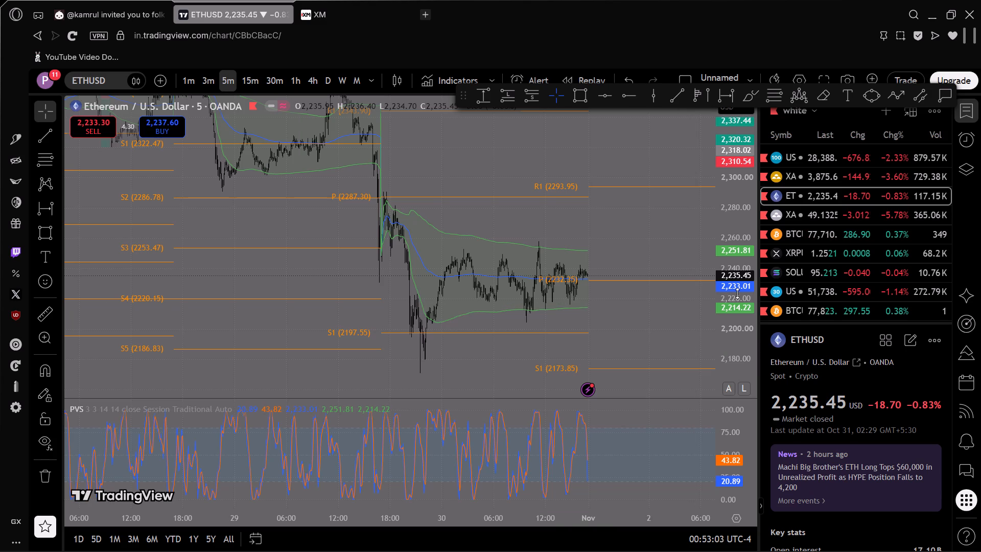
pyautogui.scroll(1, 737, 293)
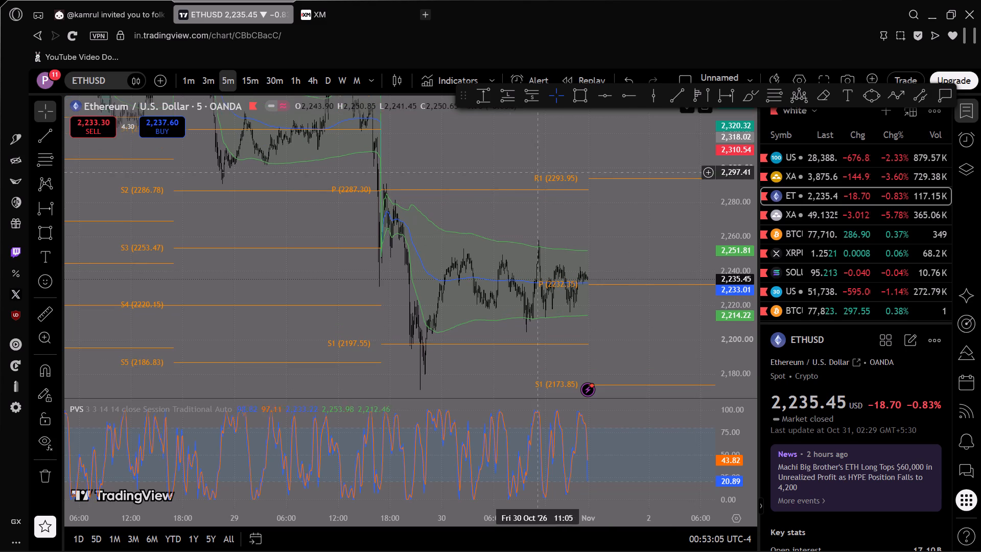
pyautogui.moveTo(485, 150); pyautogui.dragTo(621, 255)
pyautogui.scroll(-9, 730, 253)
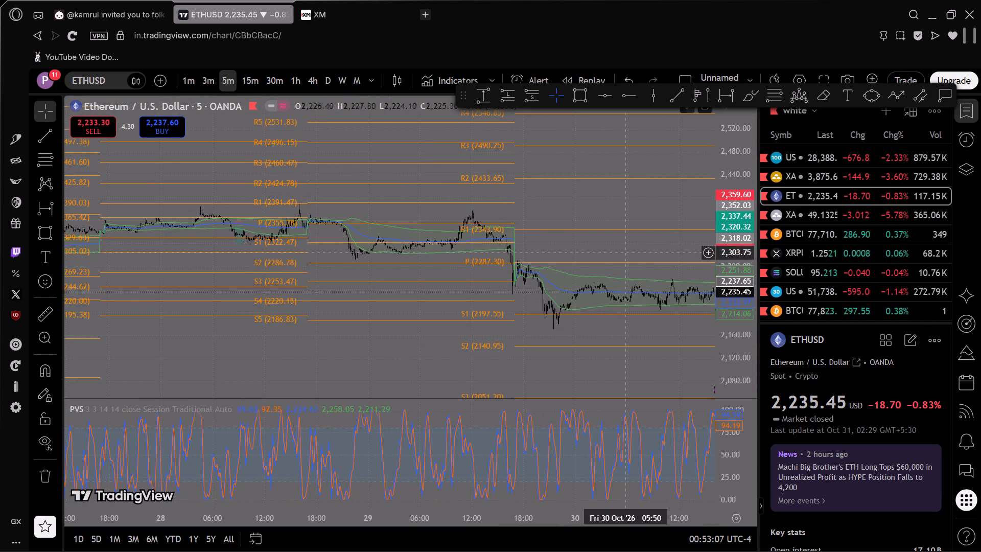
pyautogui.scroll(-15, 605, 250)
pyautogui.moveTo(546, 305); pyautogui.dragTo(539, 305)
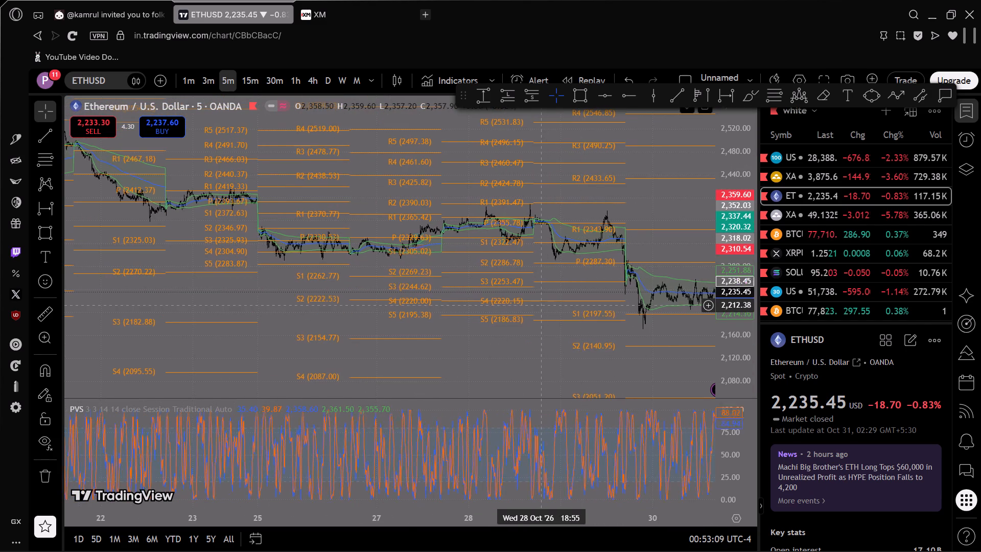
pyautogui.moveTo(539, 305); pyautogui.dragTo(724, 413)
pyautogui.moveTo(414, 275); pyautogui.dragTo(557, 241)
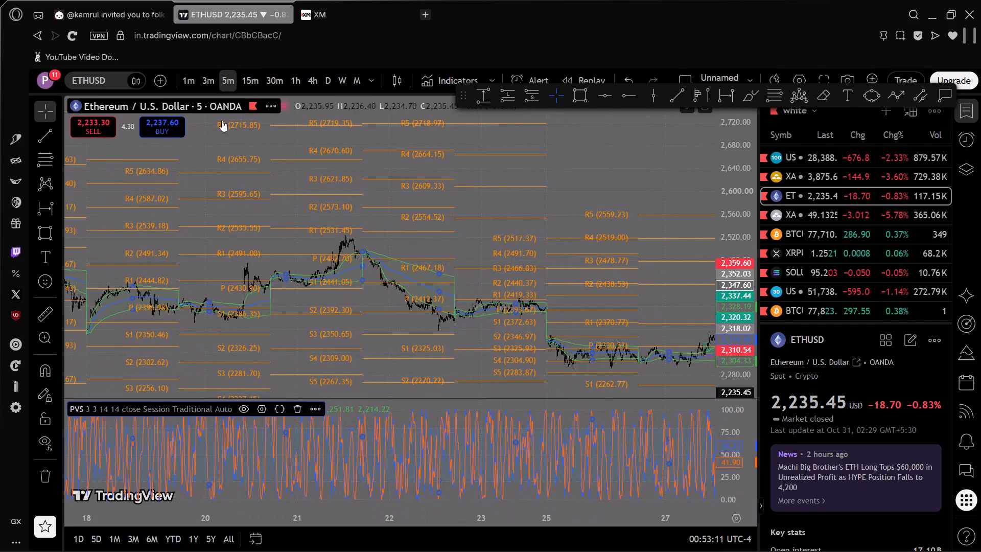
pyautogui.moveTo(247, 223); pyautogui.dragTo(636, 195)
pyautogui.moveTo(415, 236); pyautogui.dragTo(604, 209)
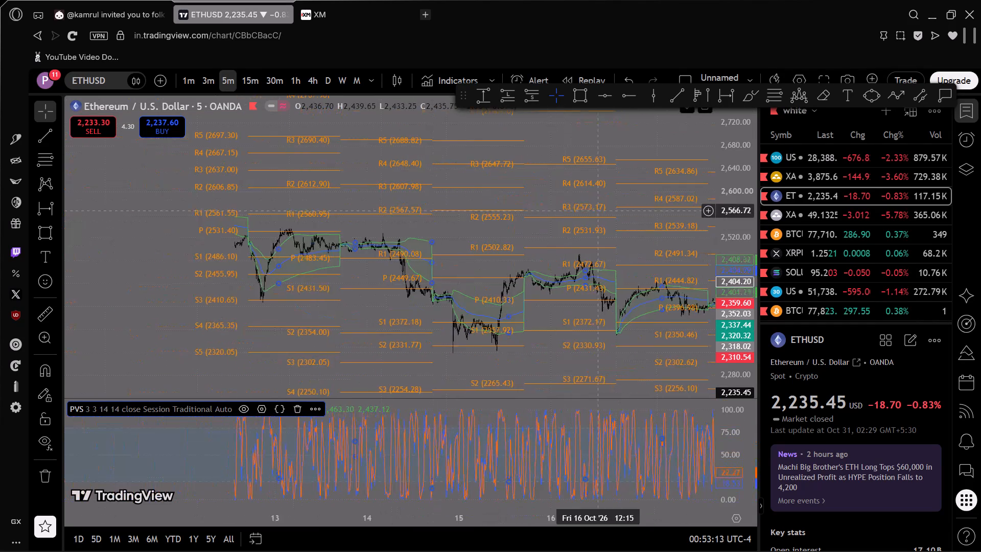
pyautogui.moveTo(604, 209); pyautogui.dragTo(604, 209)
pyautogui.moveTo(366, 247); pyautogui.dragTo(593, 228)
pyautogui.moveTo(285, 269); pyautogui.dragTo(437, 263)
pyautogui.moveTo(504, 270); pyautogui.dragTo(0, 236)
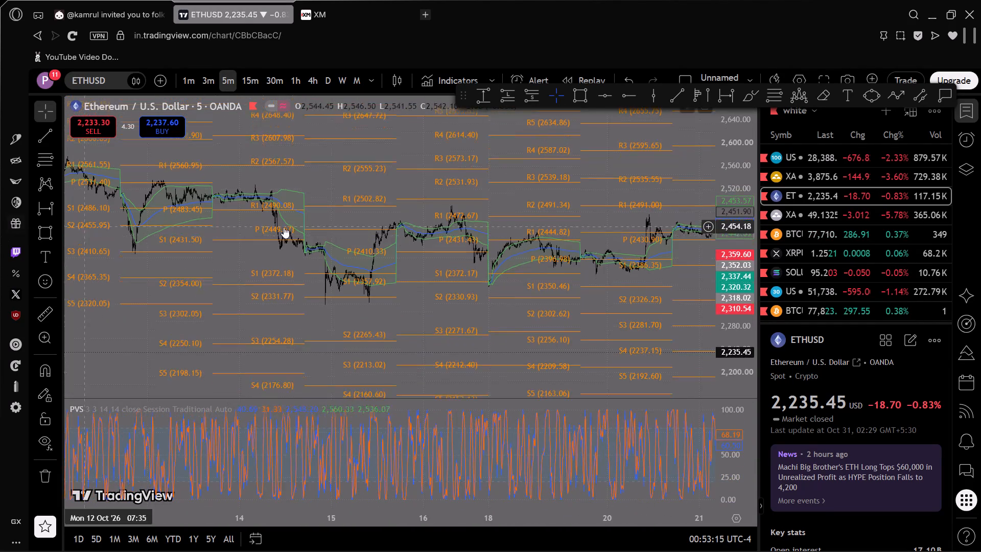
pyautogui.moveTo(481, 239); pyautogui.dragTo(0, 211)
# Open youtube.com in a new browser tab.
pyautogui.click(76, 0)
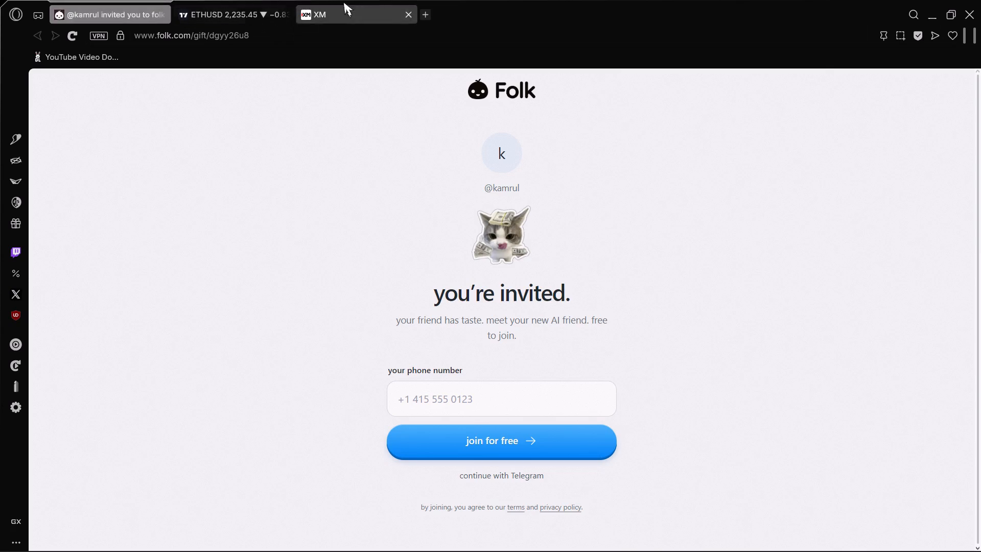
pyautogui.click(348, 2)
pyautogui.click(422, 17)
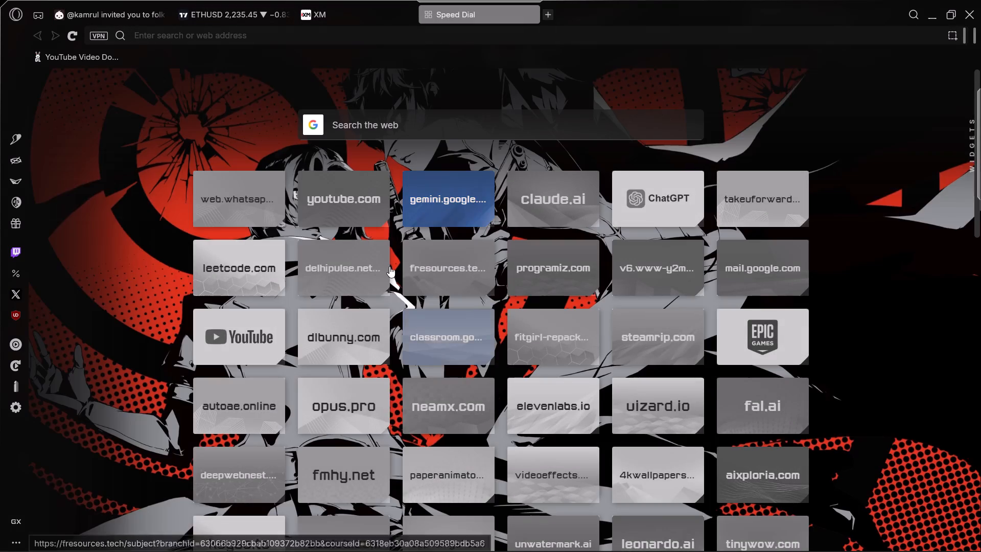
pyautogui.click(326, 207)
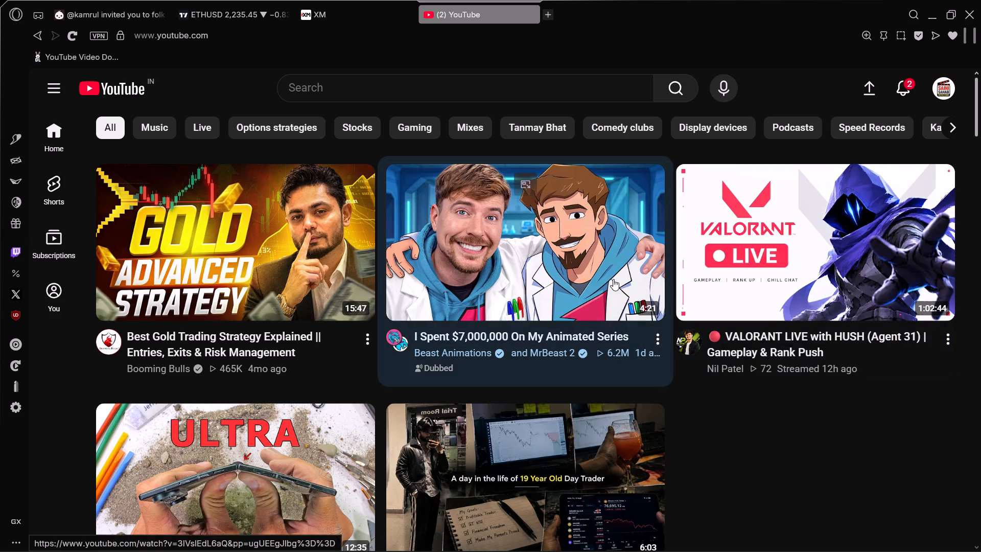
# Toggle the sound and captions on the preview of the video "I Spent $7,000,000 On My Animated Series".
pyautogui.click(642, 185)
pyautogui.click(649, 220)
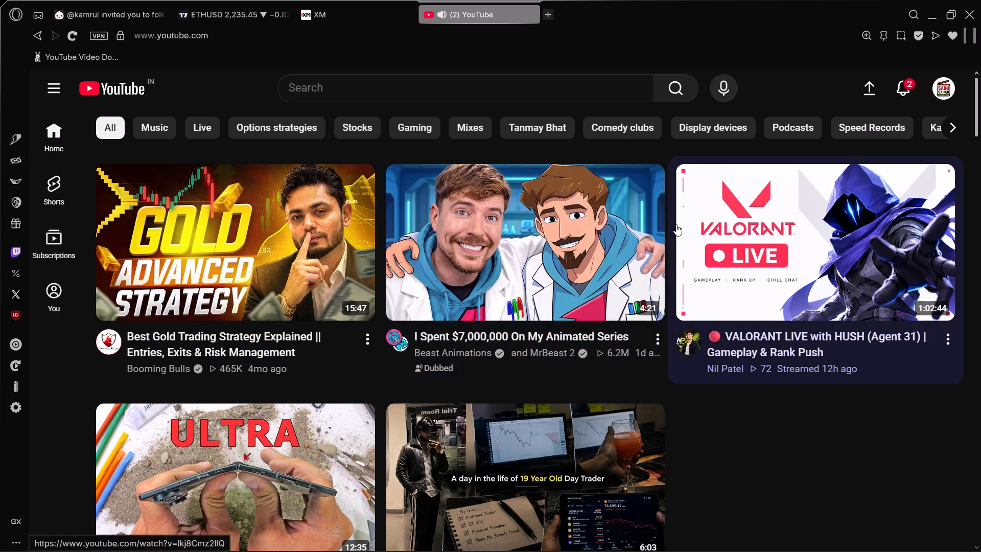
pyautogui.click(646, 220)
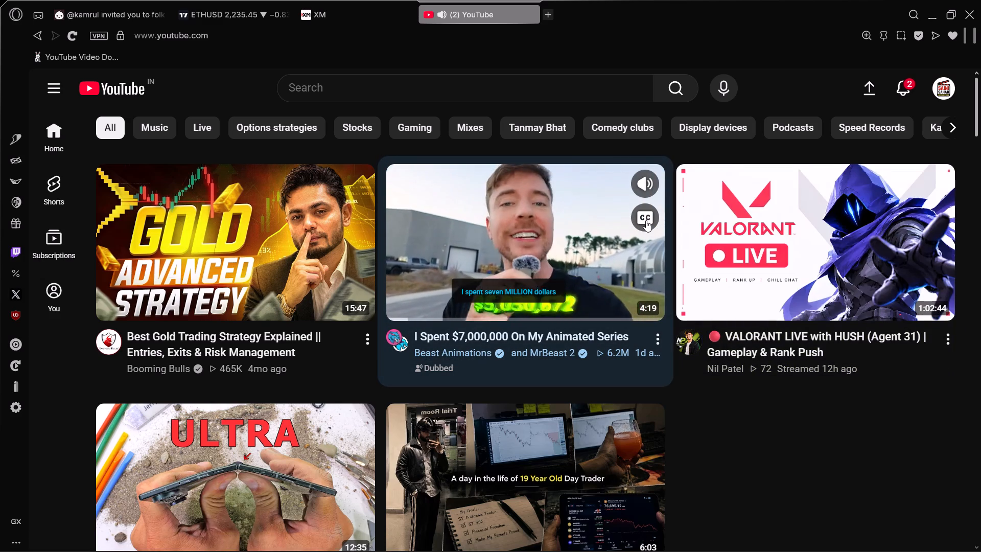